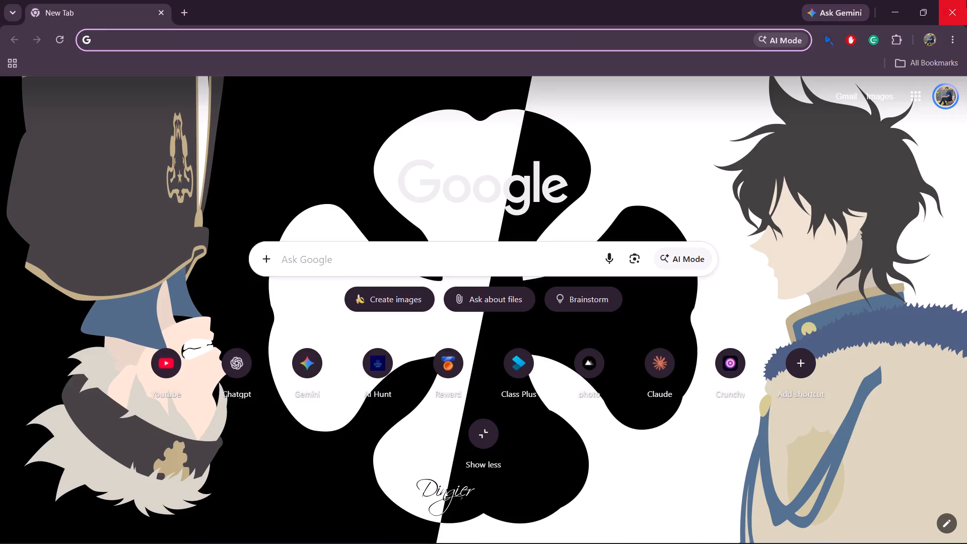
# Close the browser window showing the empty new tab.
pyautogui.click(966, 0)
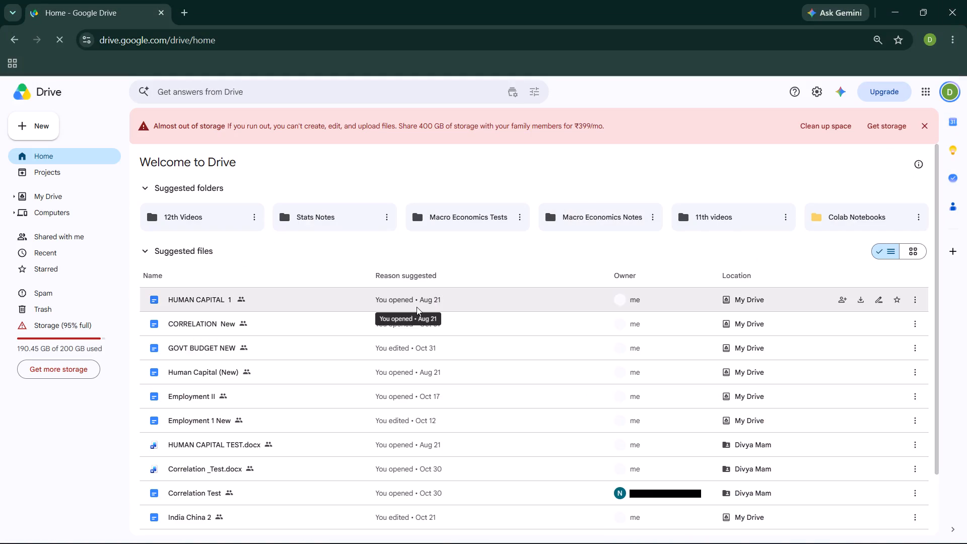
# Open the HUMAN CAPITAL 1 document from Drive and copy its heading block, from "TIME : 60 MIN" through the "Q1" label.
pyautogui.doubleClick(192, 300)
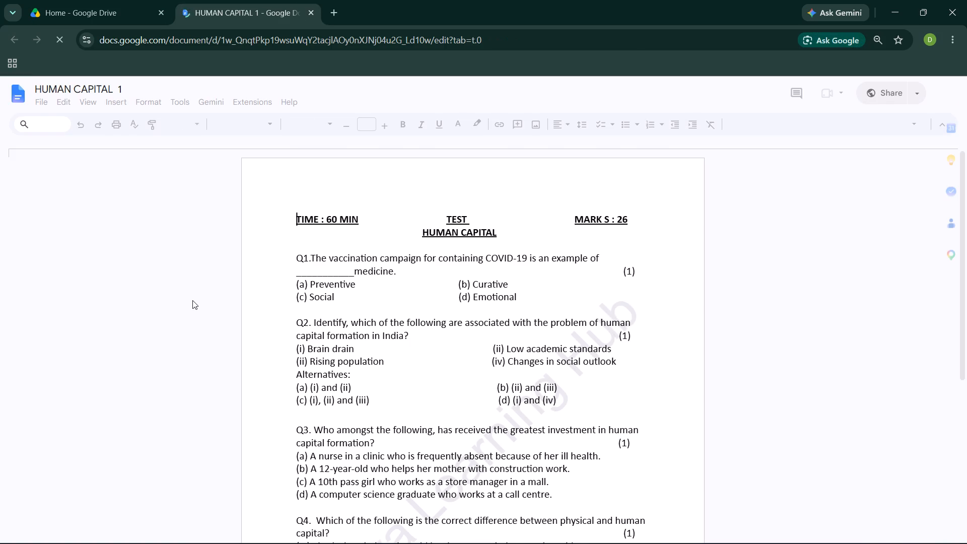
pyautogui.moveTo(292, 220); pyautogui.dragTo(298, 258)
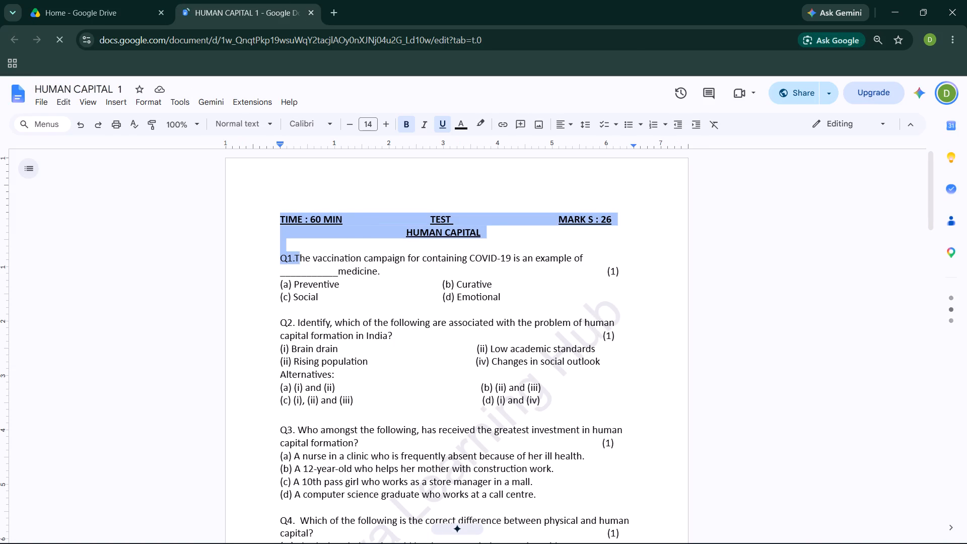
pyautogui.moveTo(298, 258); pyautogui.dragTo(293, 258)
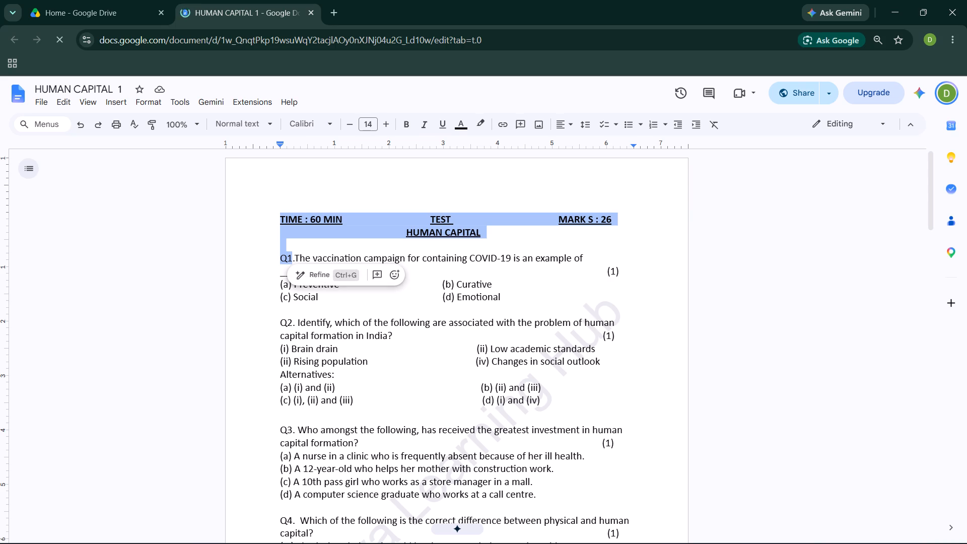
pyautogui.hotkey('ctrl', 'c')
# Go to the Docs home page and create a new blank document.
pyautogui.click(19, 91)
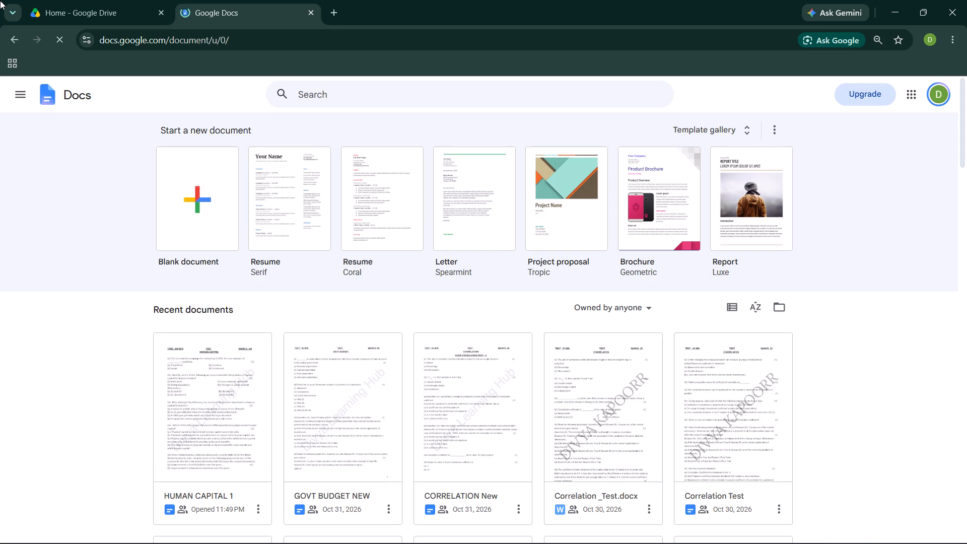
pyautogui.click(221, 210)
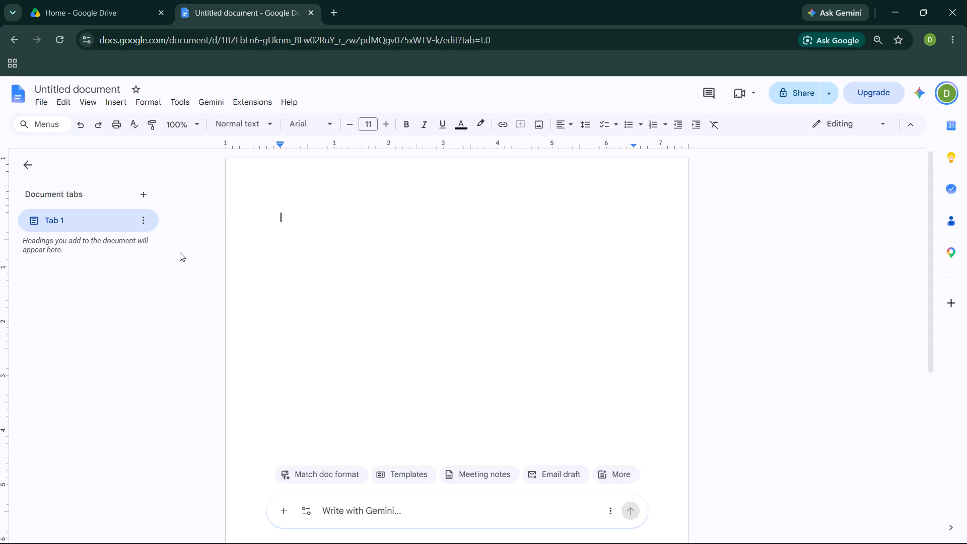
# Hide the document tabs sidebar, paste the copied test heading block into the blank document, and add a period after "Q1".
pyautogui.click(34, 173)
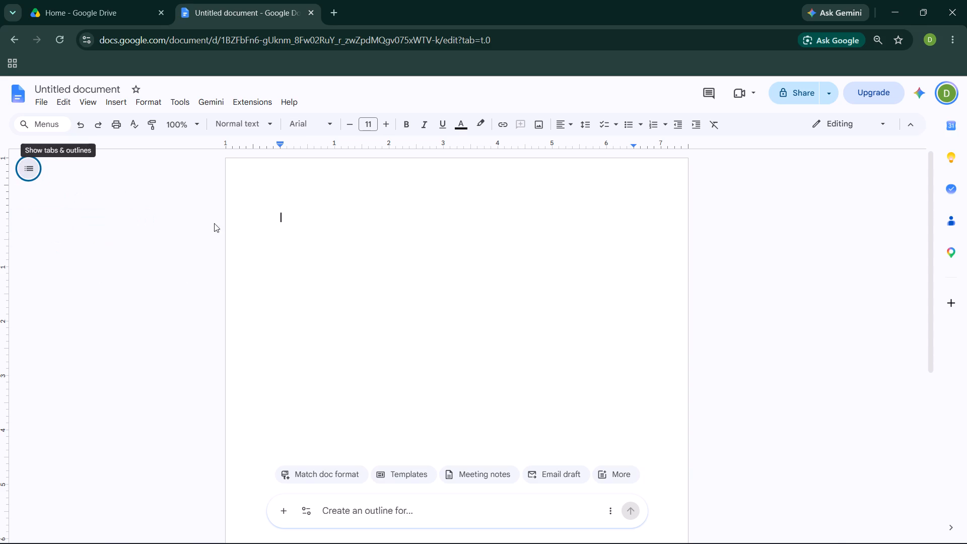
pyautogui.click(290, 220)
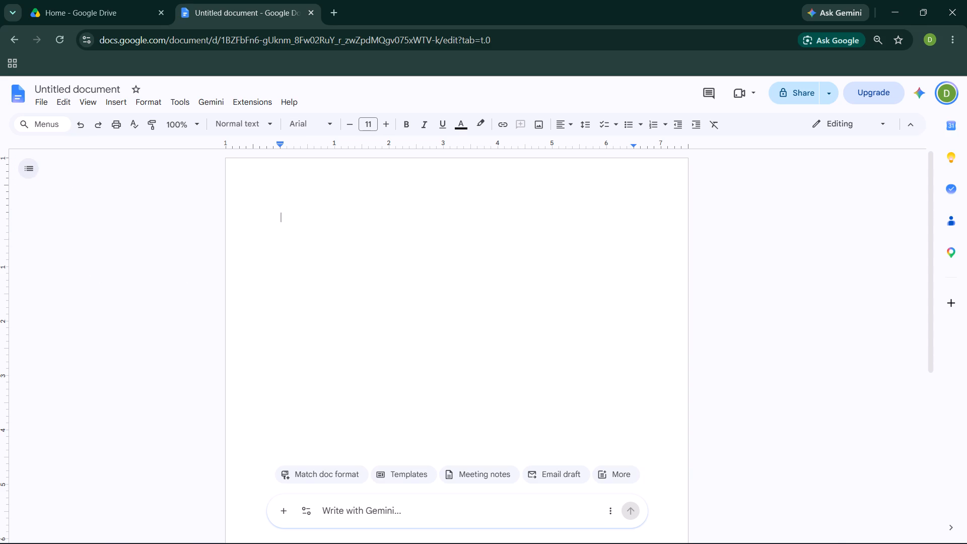
pyautogui.hotkey('ctrl', 'v')
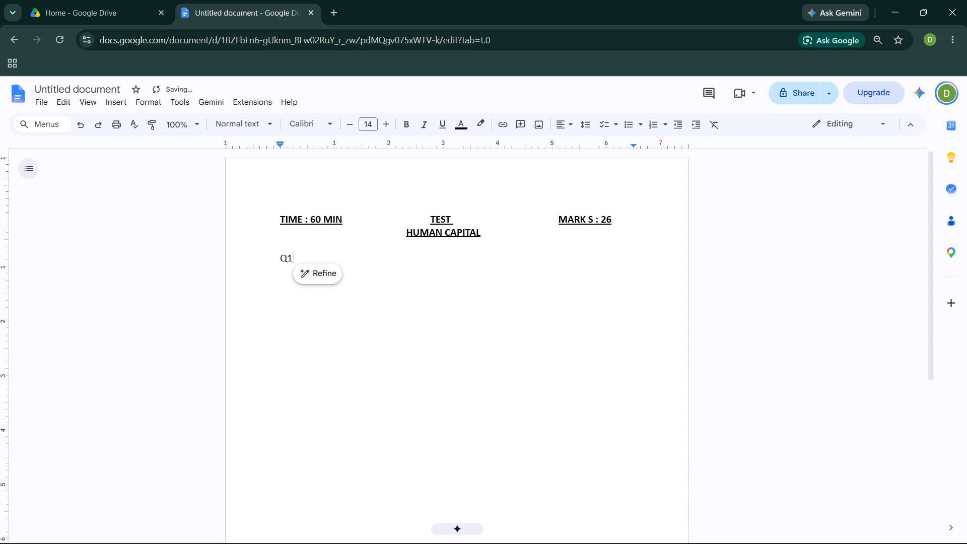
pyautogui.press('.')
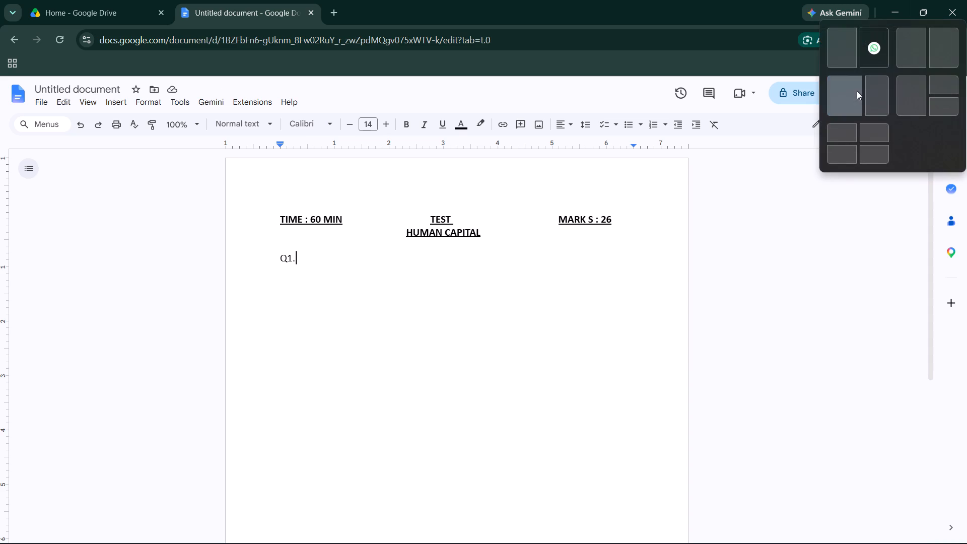
# Arrange the document's browser window side by side with the WhatsApp Web window, each filling half the screen.
pyautogui.click(847, 54)
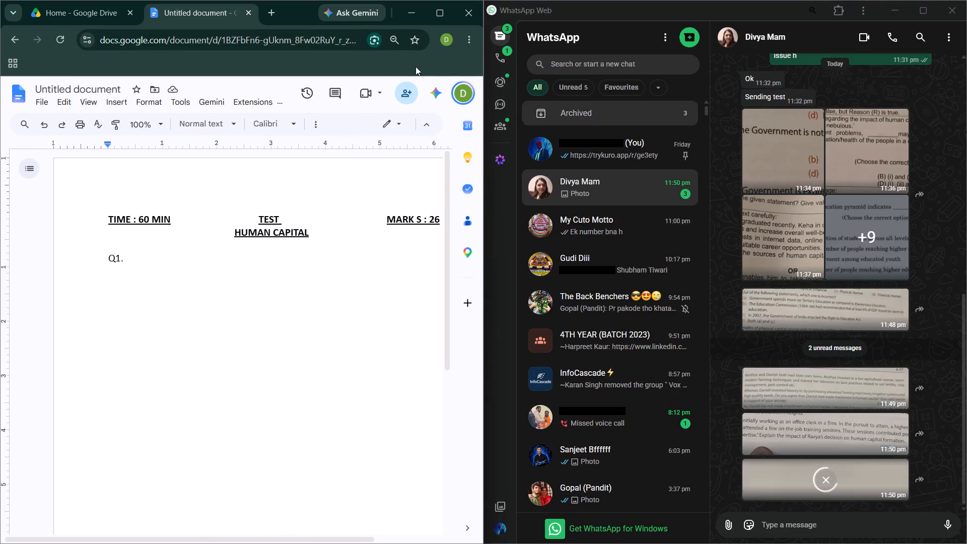
# Open a new browser tab alongside the untitled document.
pyautogui.click(274, 14)
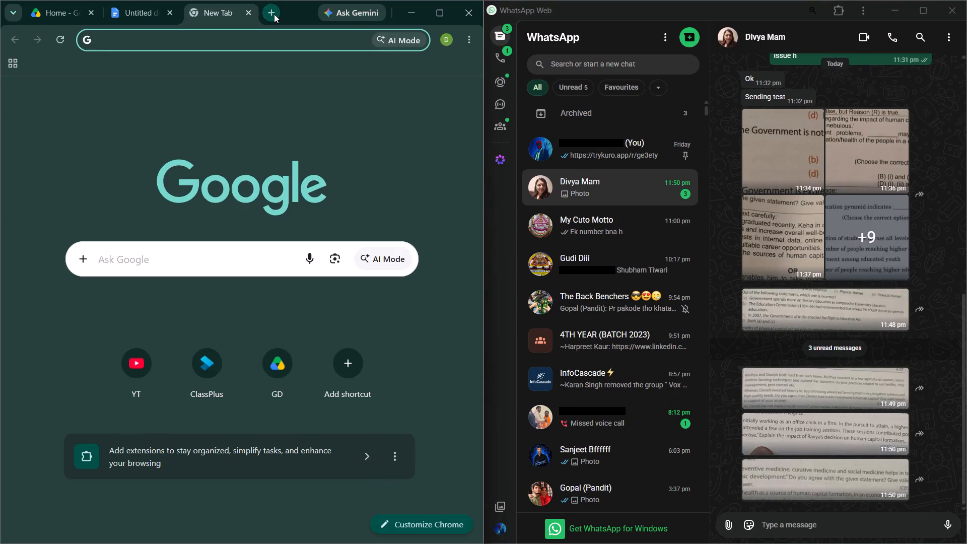
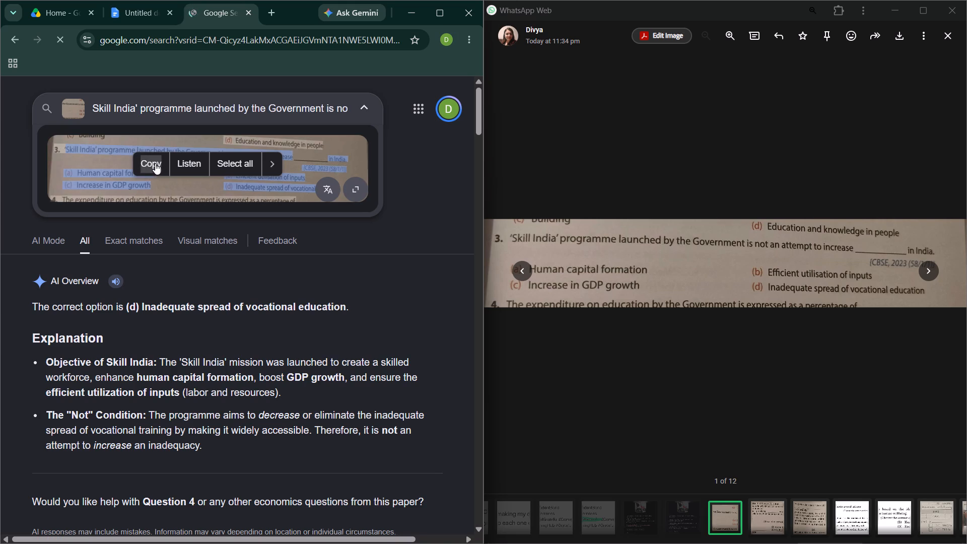
# Paste the copied Skill India question and its four options after the Q1 label in the untitled test document.
pyautogui.click(134, 10)
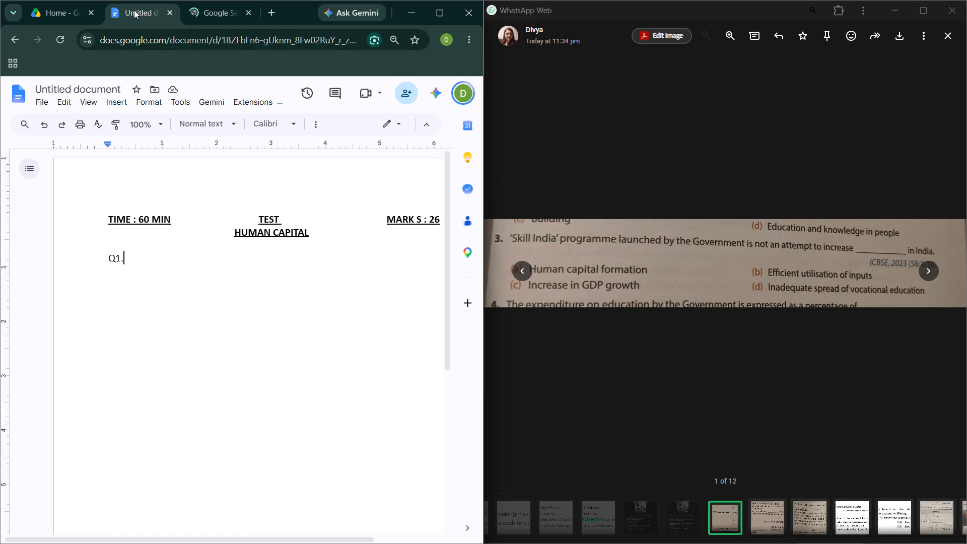
pyautogui.hotkey('ctrl', 'v')
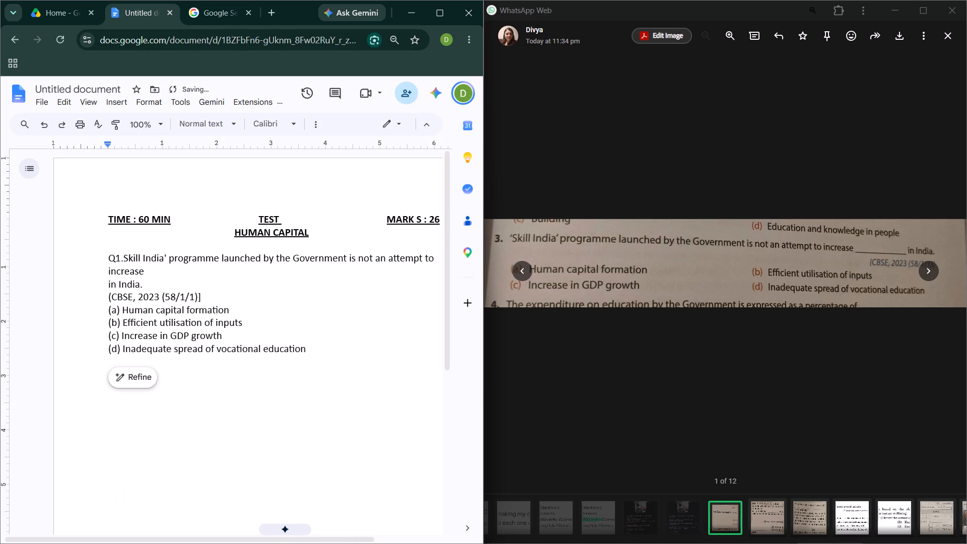
# Delete the "(CBSE, 2023 (58/1/1)]" source line from Q1.
pyautogui.tripleClick(140, 297)
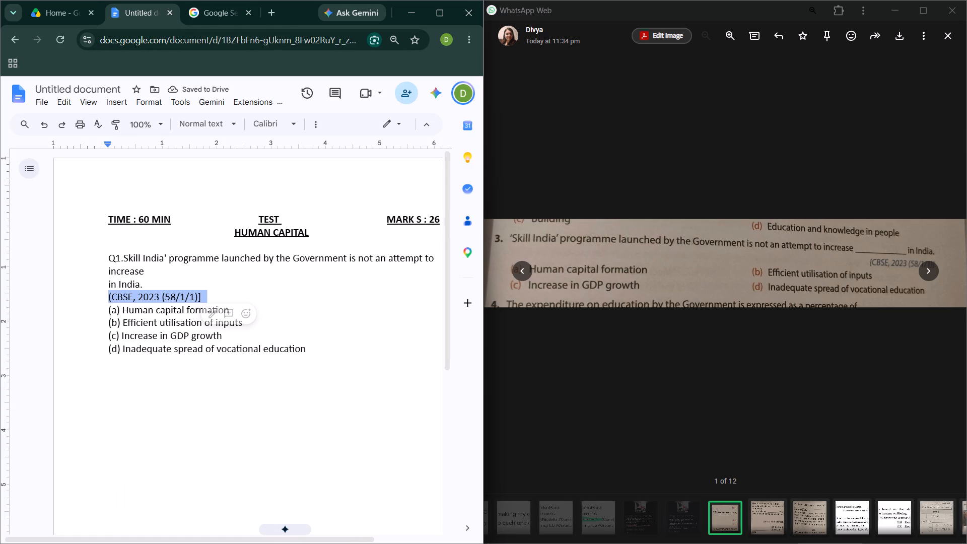
pyautogui.press('BackSpace')
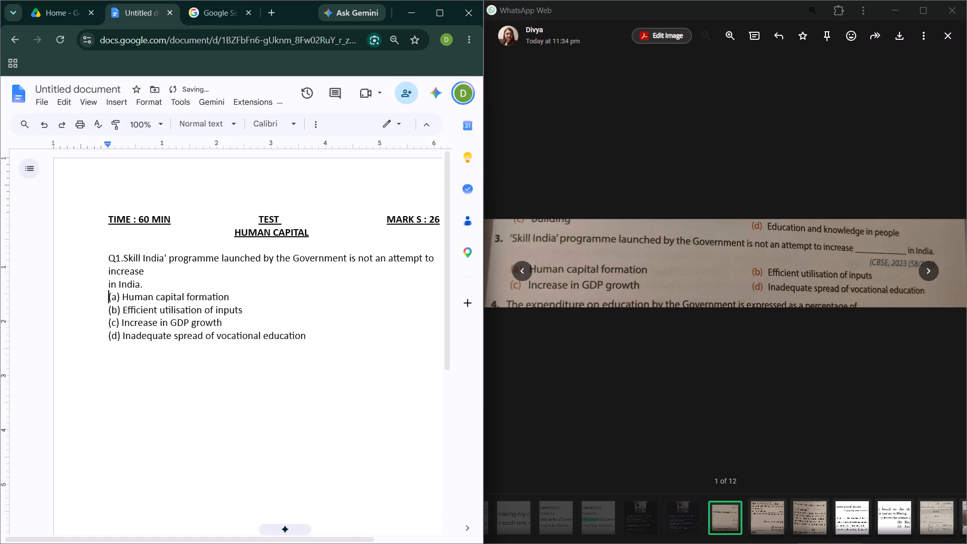
# Join "in India." onto the line ending in "increase" and insert an underscore fill-in blank between them.
pyautogui.press('Up')
pyautogui.press('BackSpace')
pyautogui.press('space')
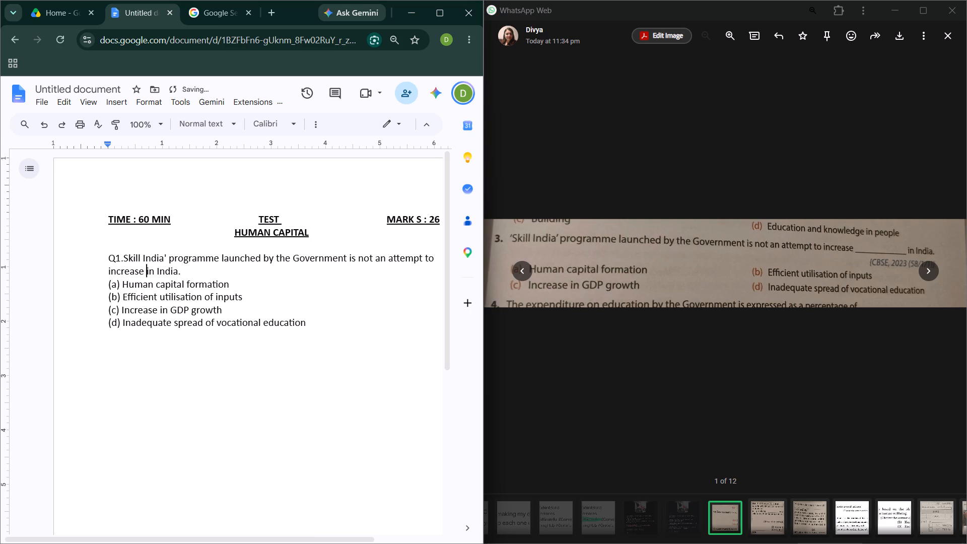
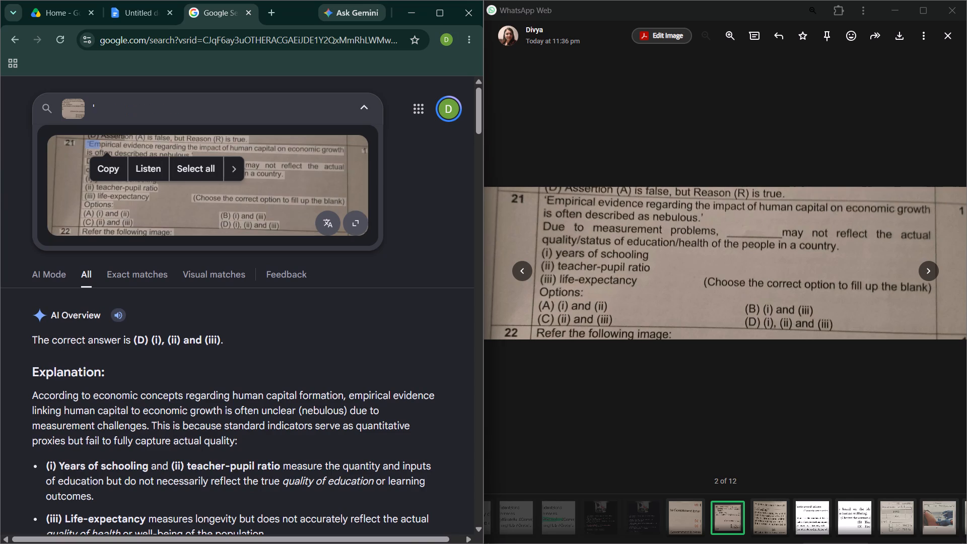
# Copy the question 21 text, from "Empirical evidence" through option (D), out of the image search and paste it after "Q." in the untitled document.
pyautogui.moveTo(89, 145); pyautogui.dragTo(306, 222)
pyautogui.click(153, 159)
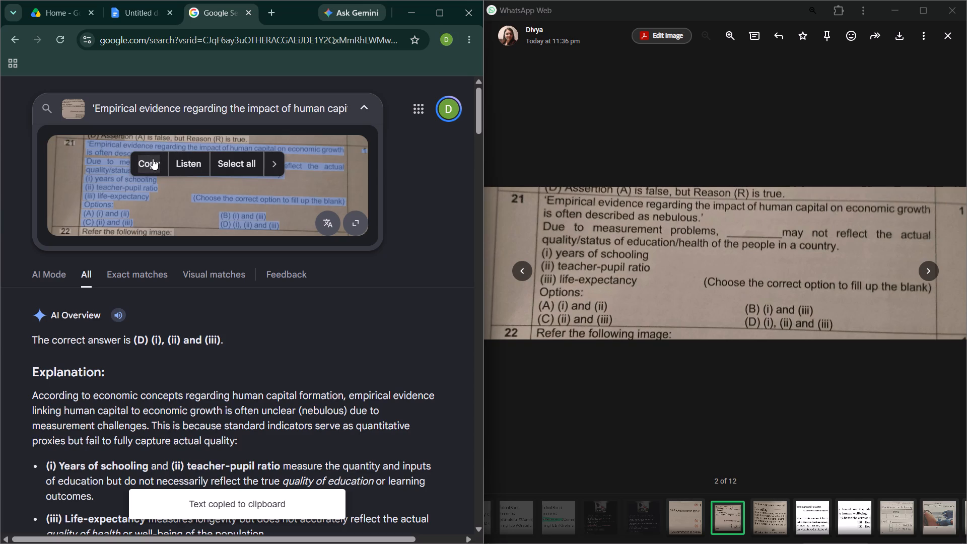
pyautogui.click(158, 15)
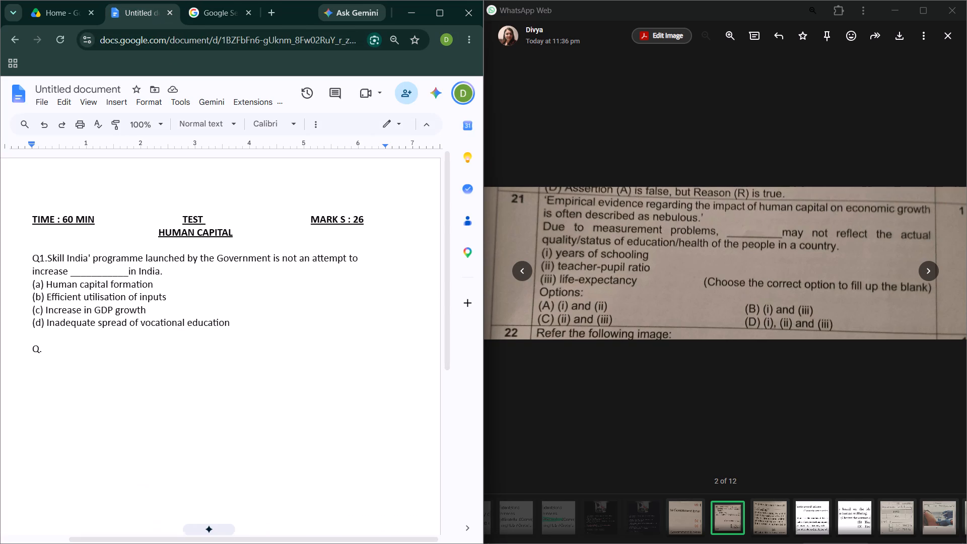
pyautogui.hotkey('ctrl', 'v')
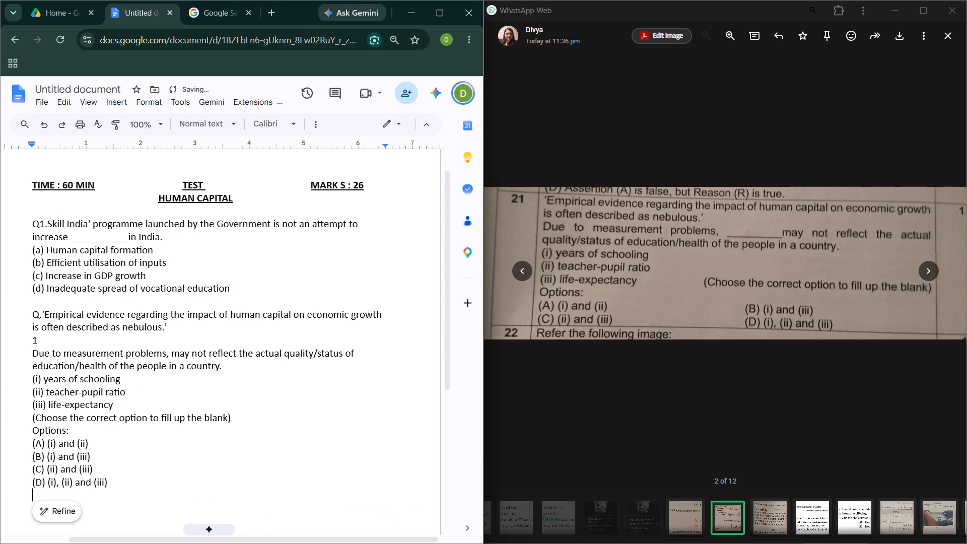
# Delete the stray "1" line between "is often described as nebulous.'" and "Due to measurement problems".
pyautogui.click(79, 342)
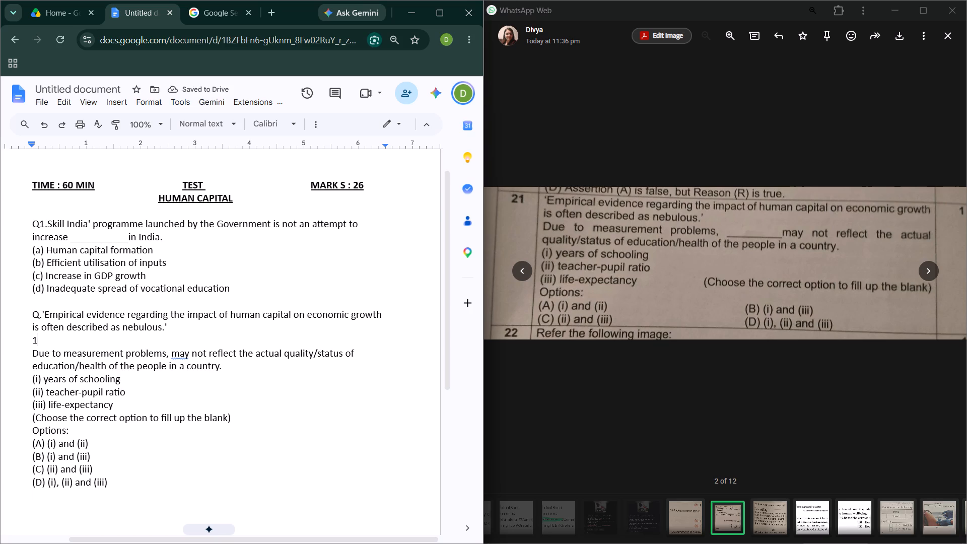
pyautogui.press('BackSpace')
pyautogui.press('BackSpace')
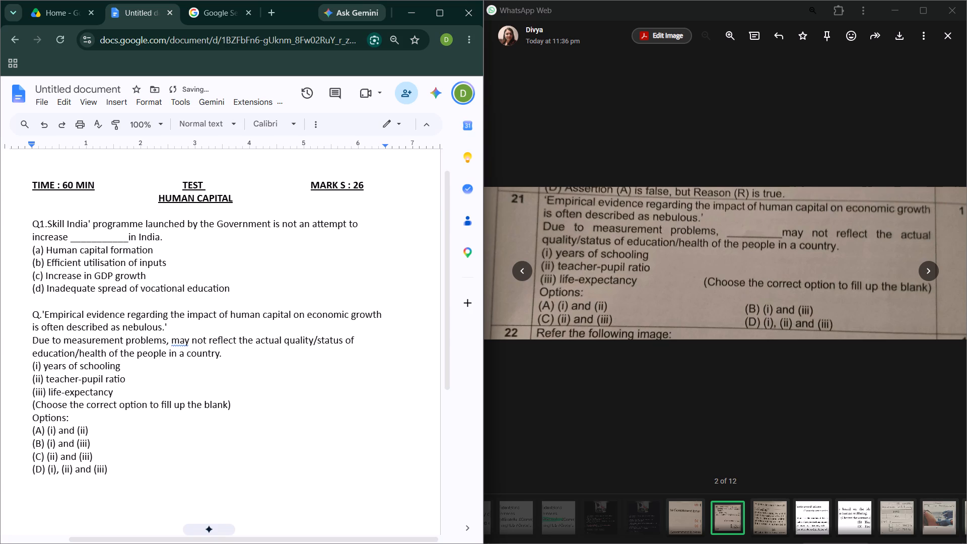
# Insert a fill-in blank of six underscores between "Due to measurement problems," and "may not reflect".
pyautogui.click(168, 344)
pyautogui.hotkey('shift', '_')
pyautogui.hotkey('shift', '_')
pyautogui.hotkey('shift', '_')
pyautogui.write('___')
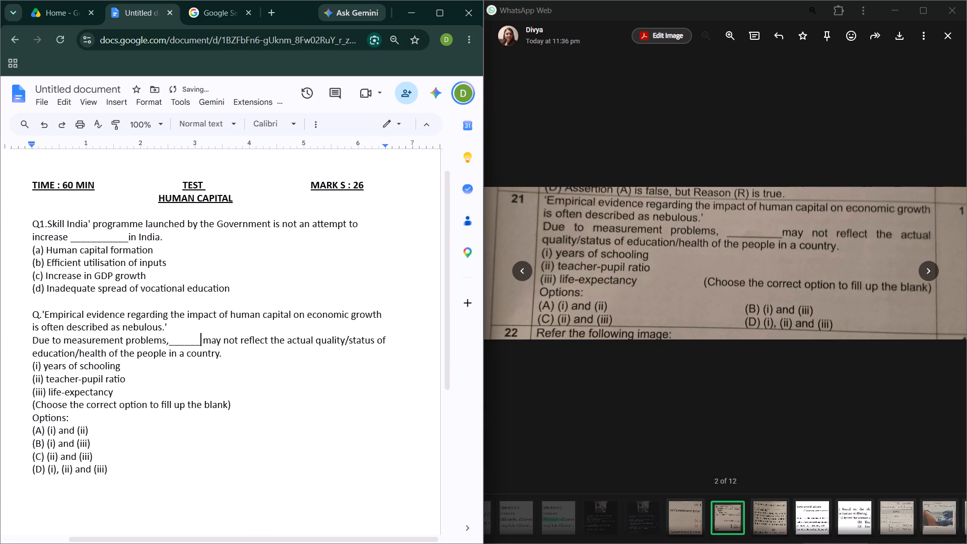
# Select the line "(Choose the correct option to fill up the blank)" in the pasted question.
pyautogui.scroll(-1, 146, 421)
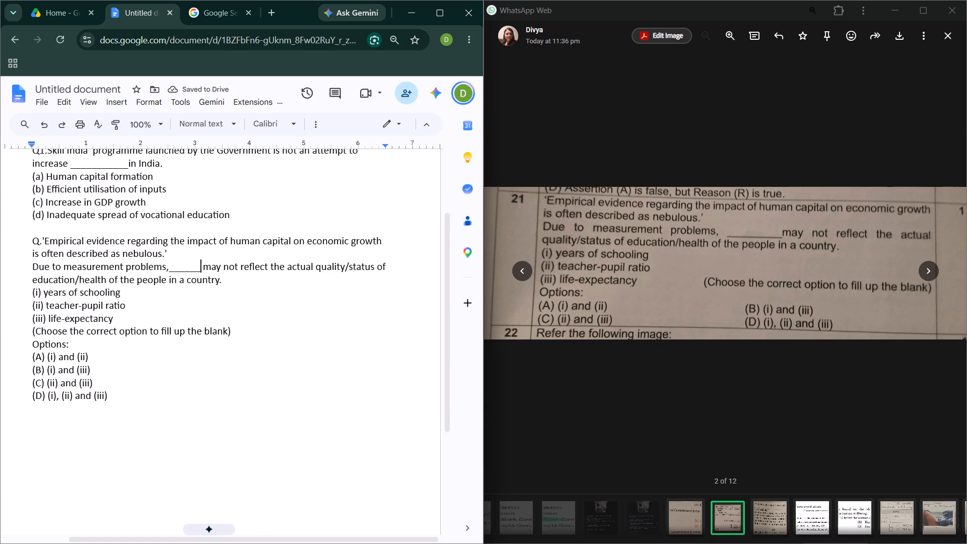
pyautogui.tripleClick(249, 334)
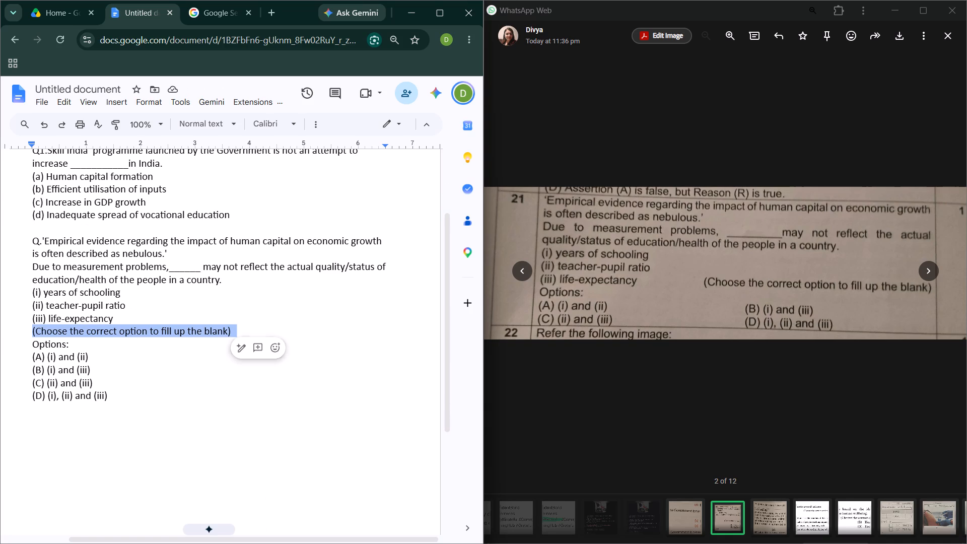
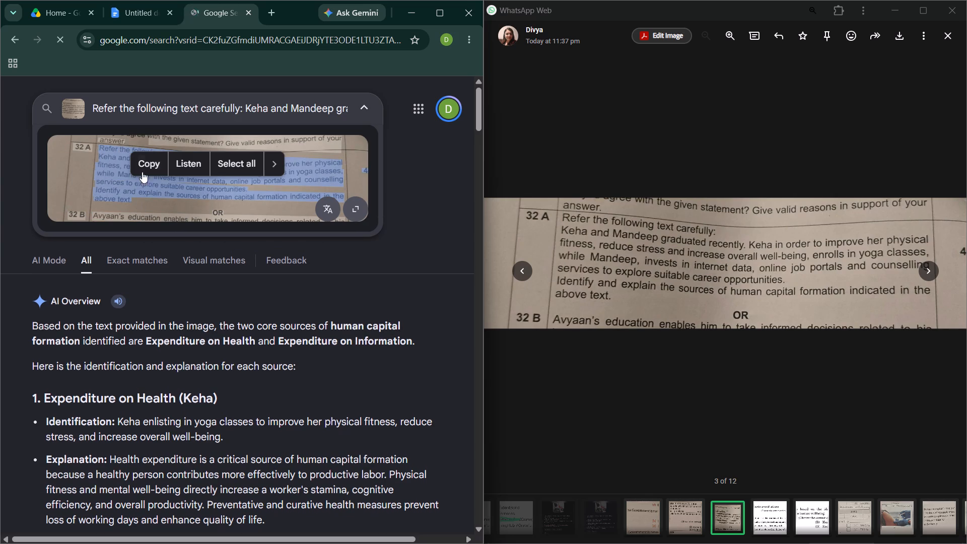
# Copy the selected question 32 A text about Keha and Mandeep from the image search and paste it after a new "Q." below option (D) in the untitled document.
pyautogui.click(147, 159)
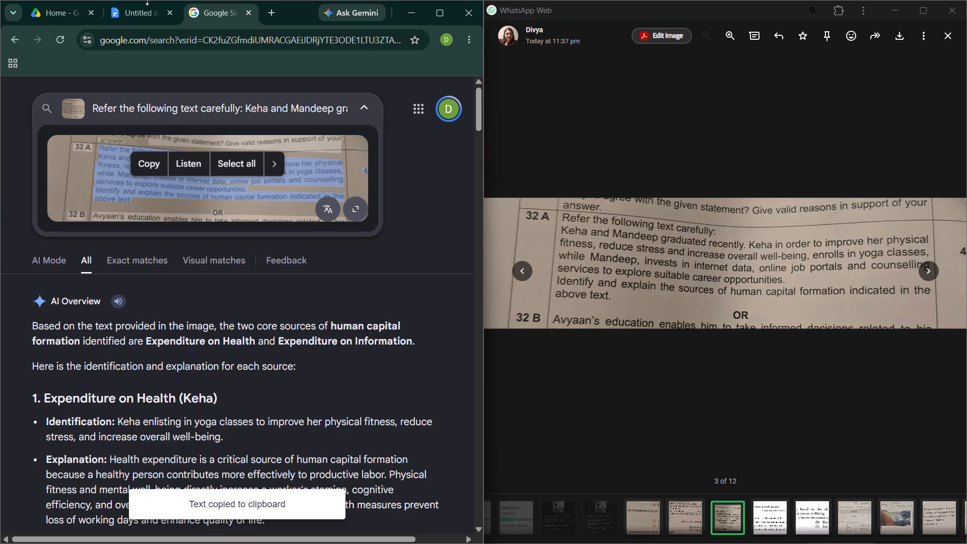
pyautogui.click(147, 0)
pyautogui.click(144, 6)
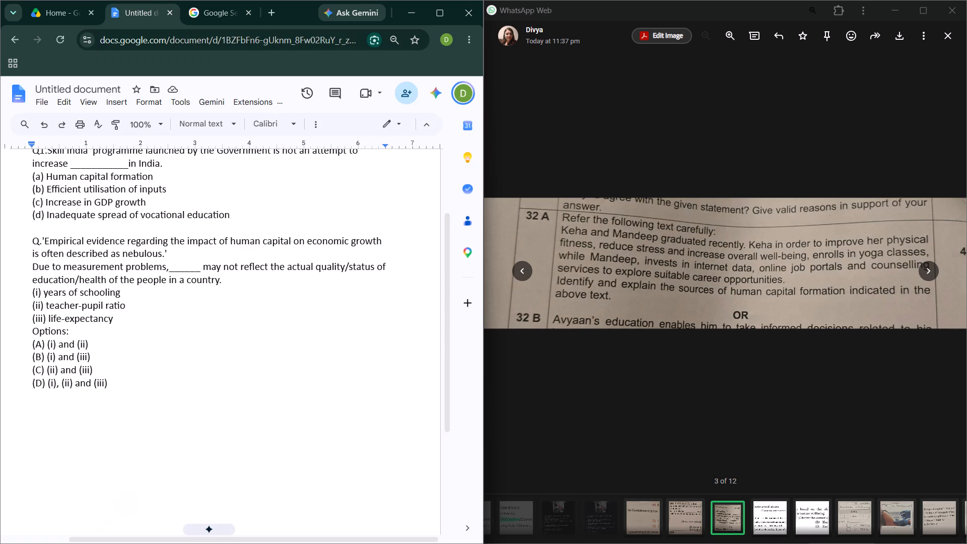
pyautogui.click(72, 410)
pyautogui.press('Return')
pyautogui.write('Q.')
pyautogui.hotkey('ctrl', 'v')
pyautogui.scroll(-1, 72, 410)
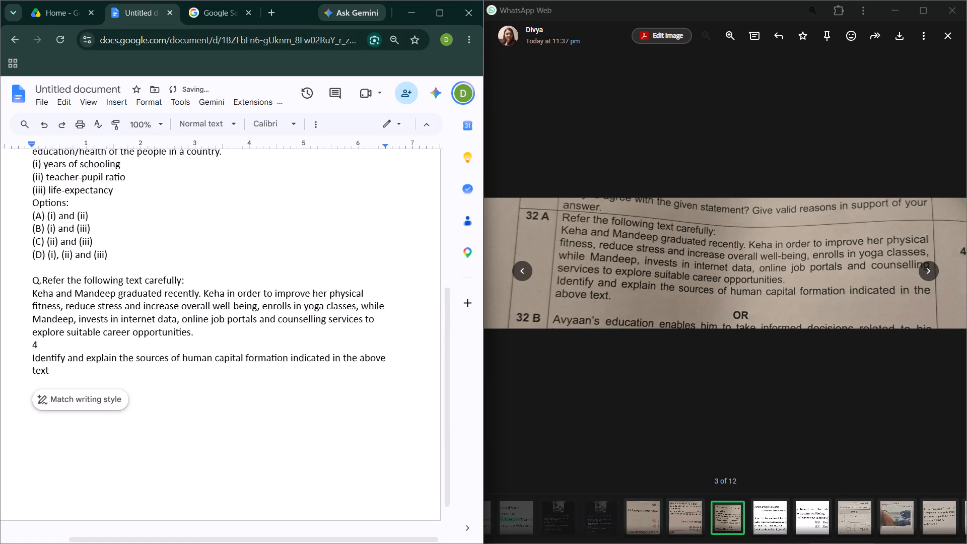
pyautogui.scroll(-1, 72, 410)
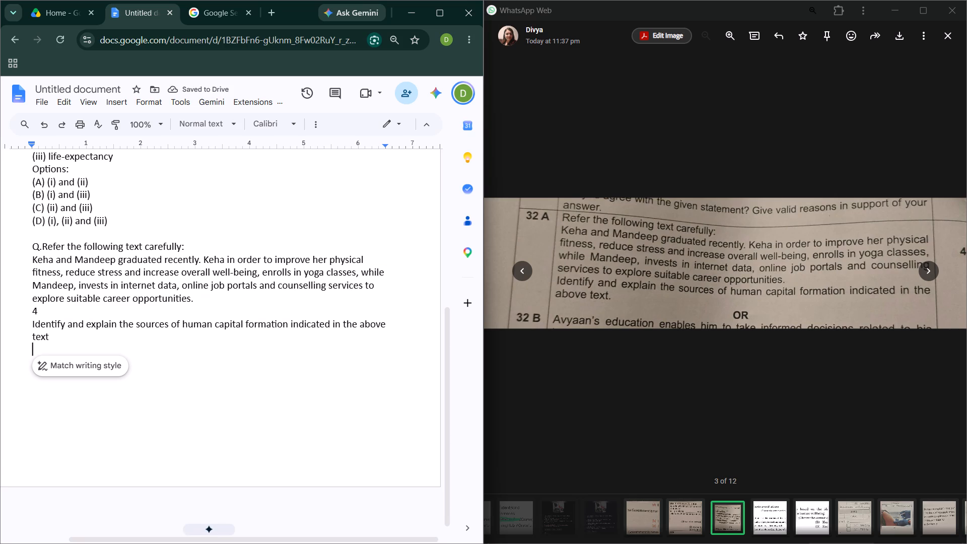
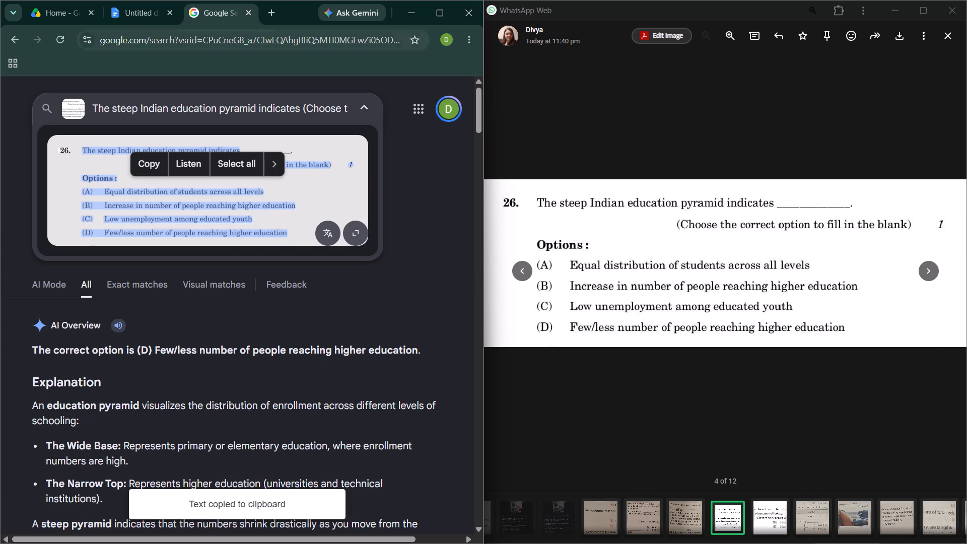
# Paste the copied steep Indian education pyramid question after a new "Q." below the Keha and Mandeep question in the untitled document.
pyautogui.click(141, 15)
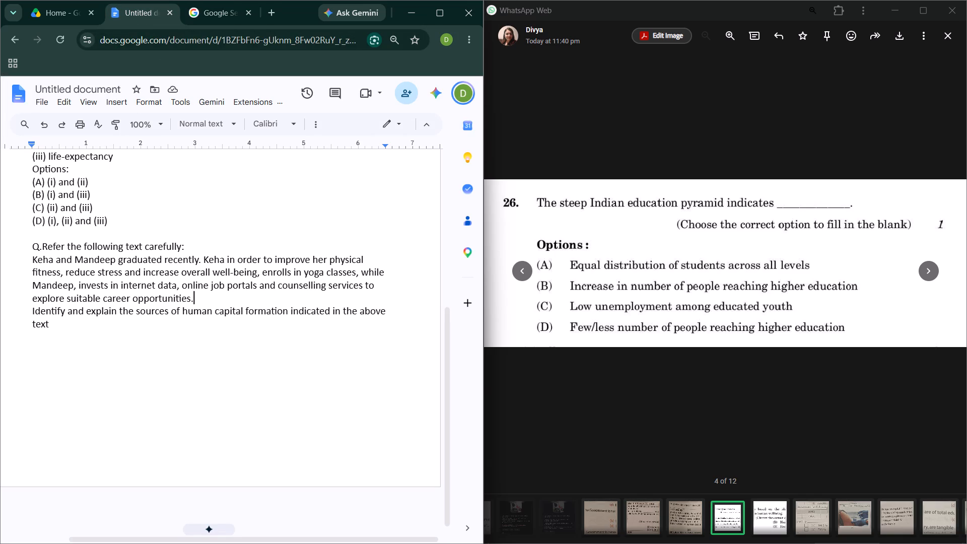
pyautogui.click(87, 358)
pyautogui.press('Return')
pyautogui.write('Q.')
pyautogui.hotkey('ctrl', 'v')
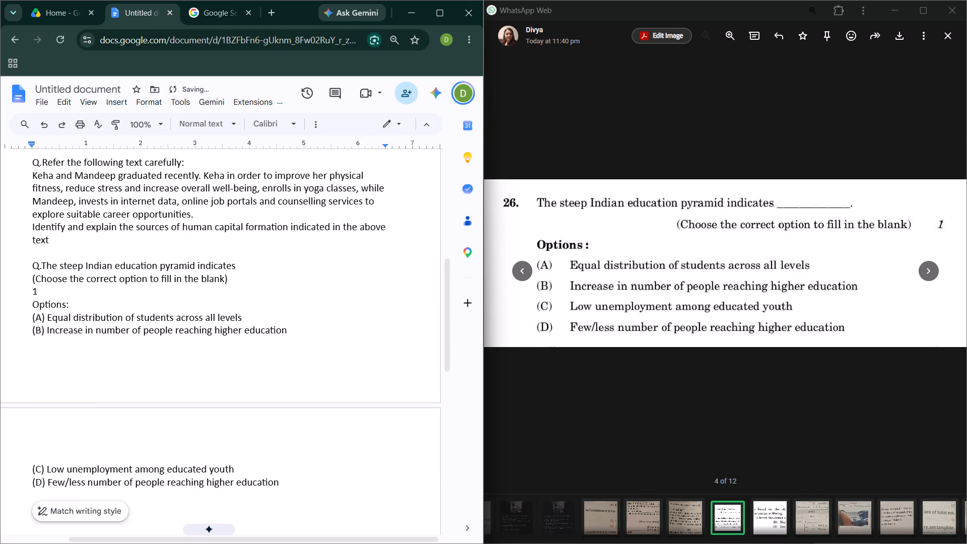
# Delete the "(Choose the correct option to fill in the blank)" line and the stray mark "1" from the education pyramid question.
pyautogui.click(38, 291)
pyautogui.press('BackSpace')
pyautogui.press('BackSpace')
pyautogui.press('BackSpace')
pyautogui.press('BackSpace')
pyautogui.press('BackSpace')
pyautogui.press('BackSpace')
pyautogui.press('BackSpace')
pyautogui.press('BackSpace')
pyautogui.press('BackSpace')
pyautogui.press('BackSpace')
pyautogui.press('BackSpace')
pyautogui.press('BackSpace')
pyautogui.press('BackSpace')
pyautogui.press('BackSpace')
pyautogui.press('BackSpace')
pyautogui.press('BackSpace')
pyautogui.press('BackSpace')
pyautogui.press('BackSpace')
pyautogui.press('BackSpace')
pyautogui.press('BackSpace')
pyautogui.press('BackSpace')
pyautogui.press('BackSpace')
pyautogui.press('BackSpace')
pyautogui.press('BackSpace')
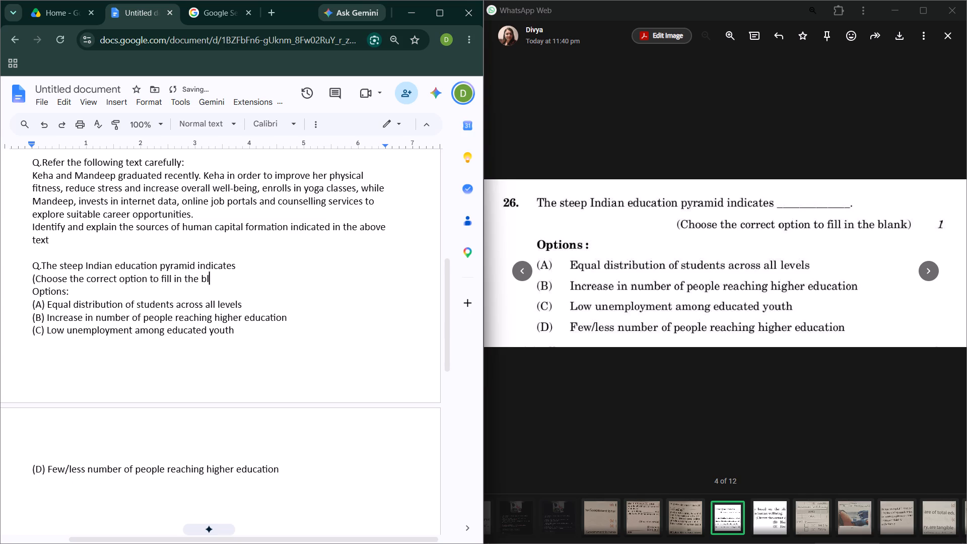
pyautogui.press('BackSpace')
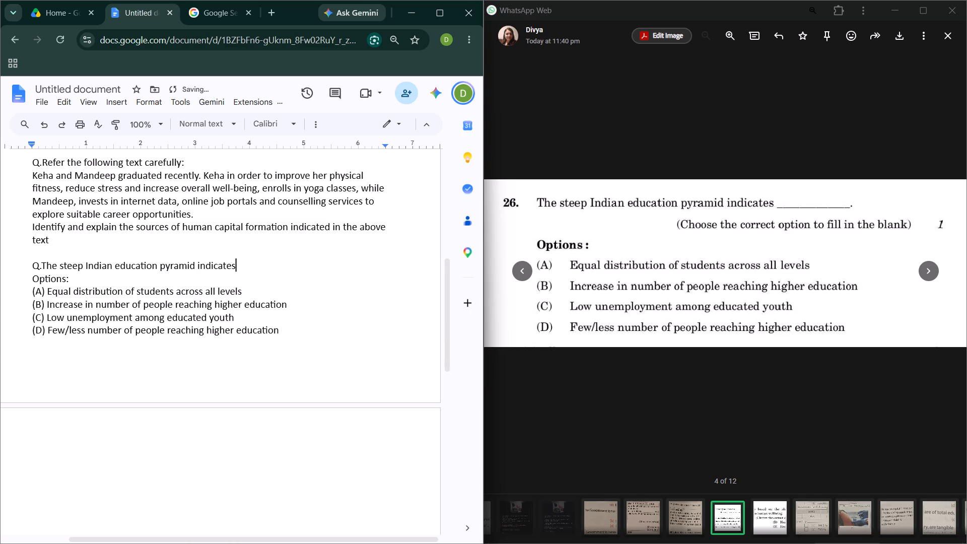
# Add blank lines after option (D) of the education pyramid question and start a new question with "Q" on the second page.
pyautogui.scroll(-3, 89, 301)
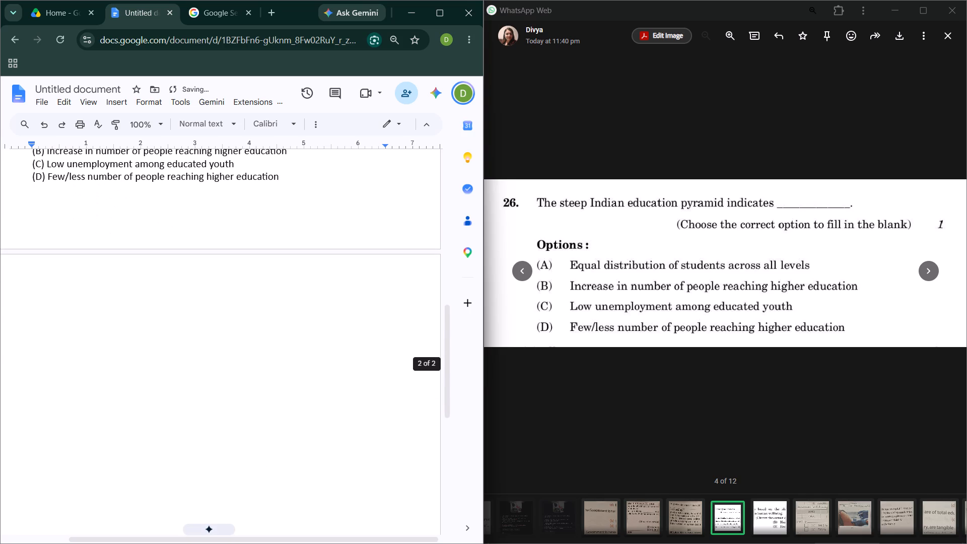
pyautogui.click(301, 183)
pyautogui.press('Return')
pyautogui.press('Return')
pyautogui.press('Return')
pyautogui.press('Return')
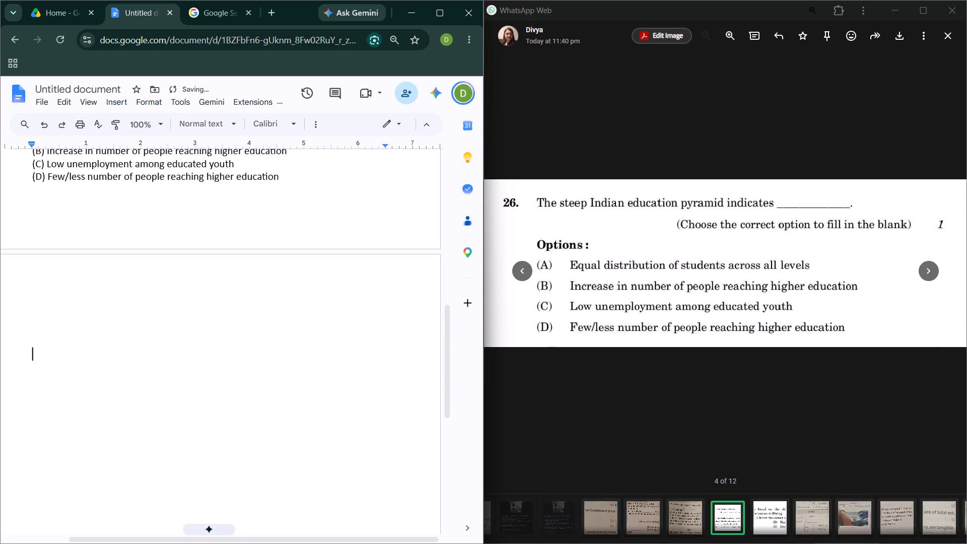
pyautogui.press('Return')
pyautogui.press('Return')
pyautogui.press('Up')
pyautogui.press('Up')
pyautogui.press('Up')
pyautogui.press('Up')
pyautogui.press('Up')
pyautogui.press('Up')
pyautogui.press('Up')
pyautogui.press('Down')
pyautogui.press('Down')
pyautogui.press('Down')
pyautogui.hotkey('shift', 'q')
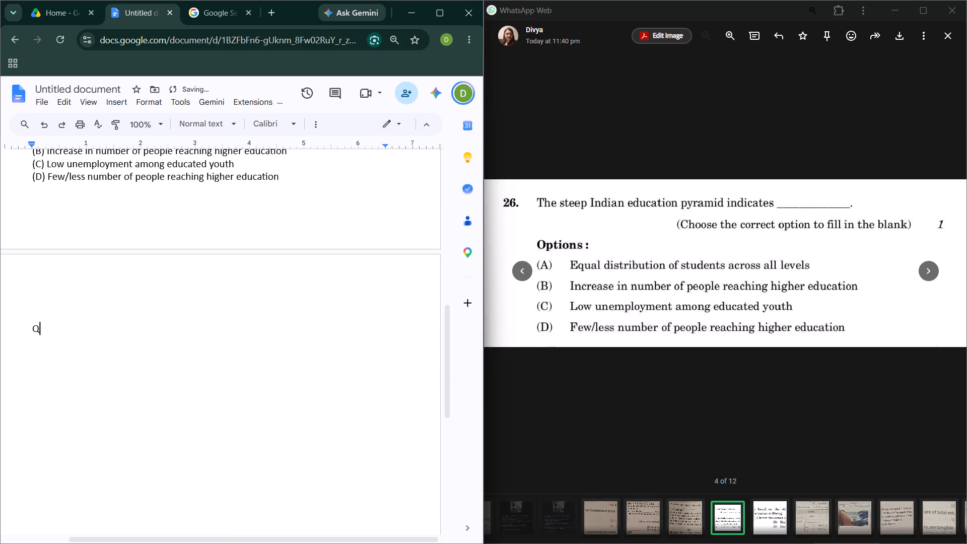
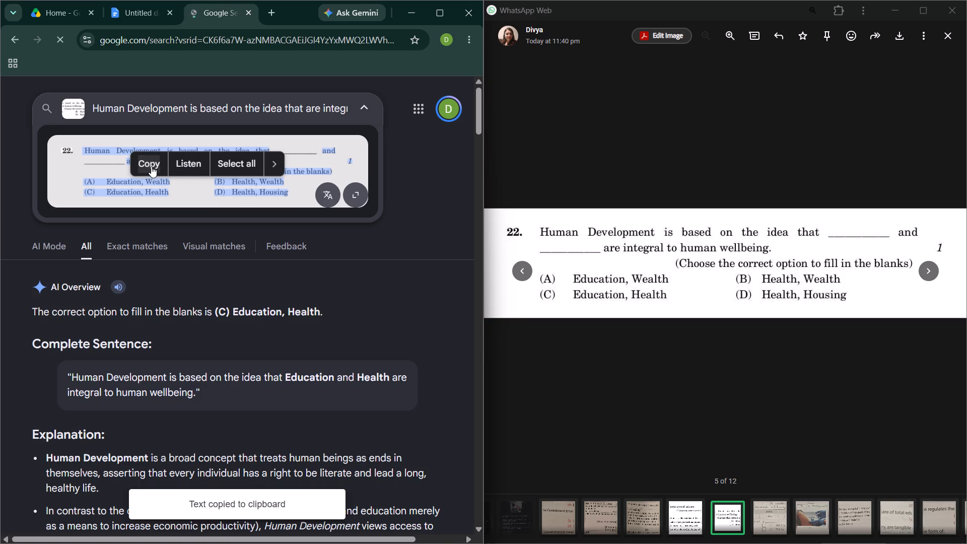
# Paste the copied Human Development question after the new "Q." on the second page of the untitled document.
pyautogui.click(126, 22)
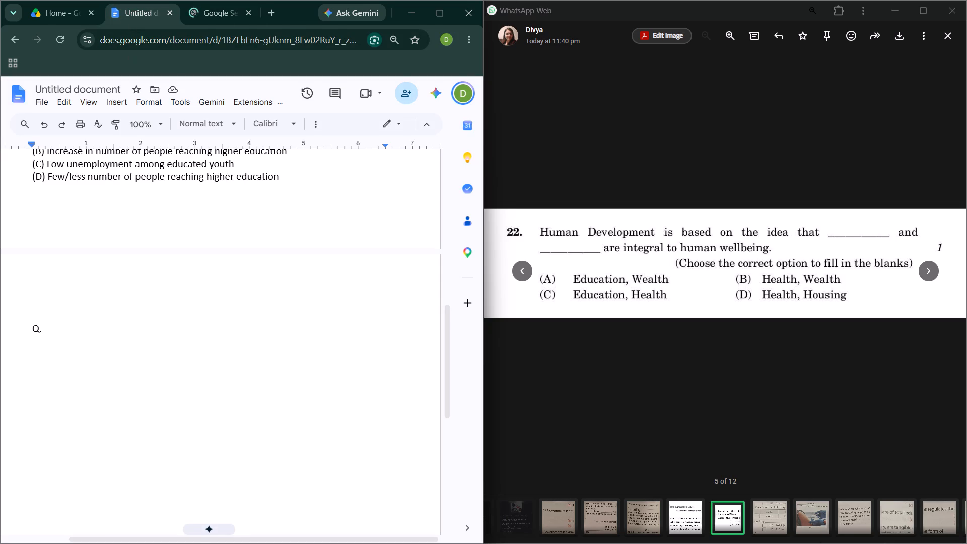
pyautogui.hotkey('ctrl', 'v')
# Delete the "(Choose the correct option to fill in the blanks)" line, the stray "1" and the misplaced "and" from the Human Development question.
pyautogui.click(129, 354)
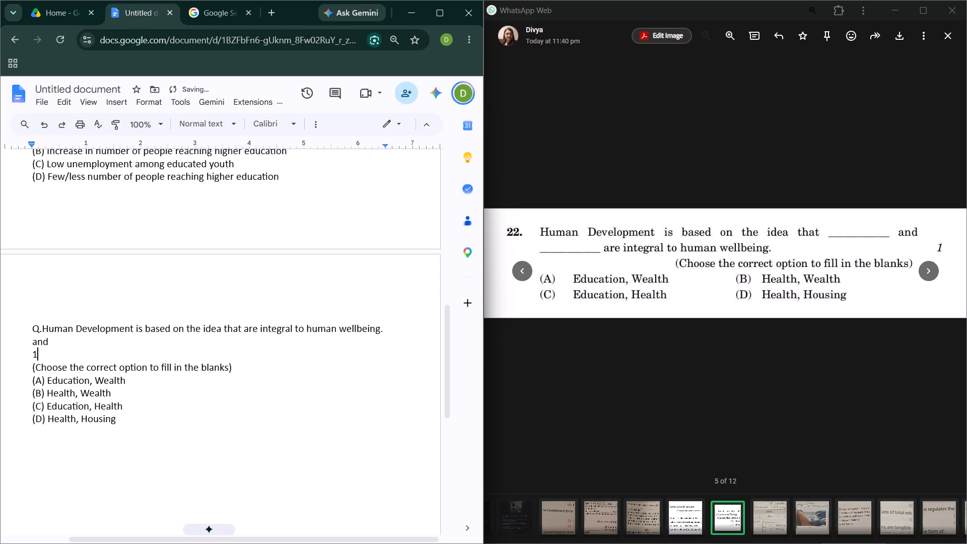
pyautogui.moveTo(244, 366); pyautogui.dragTo(46, 360)
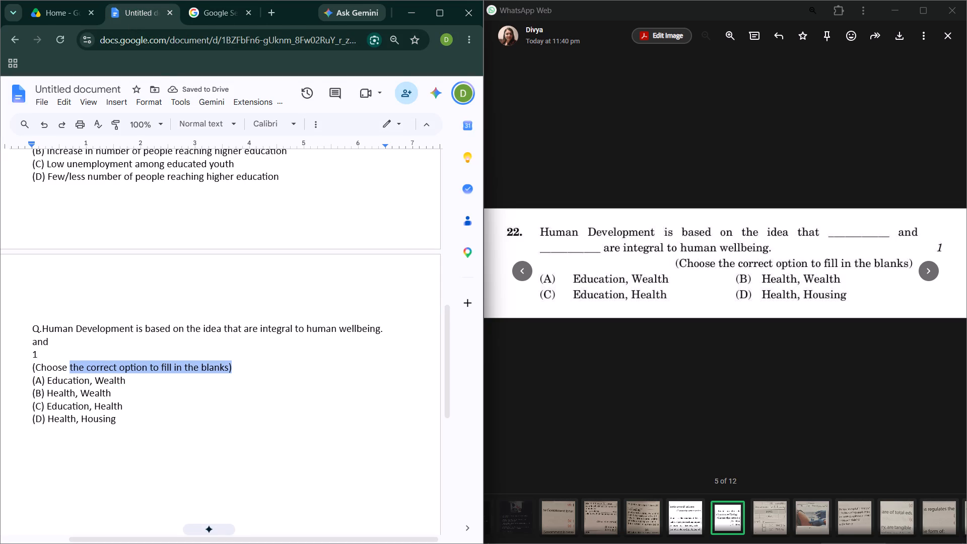
pyautogui.moveTo(46, 360); pyautogui.dragTo(31, 353)
pyautogui.press('BackSpace')
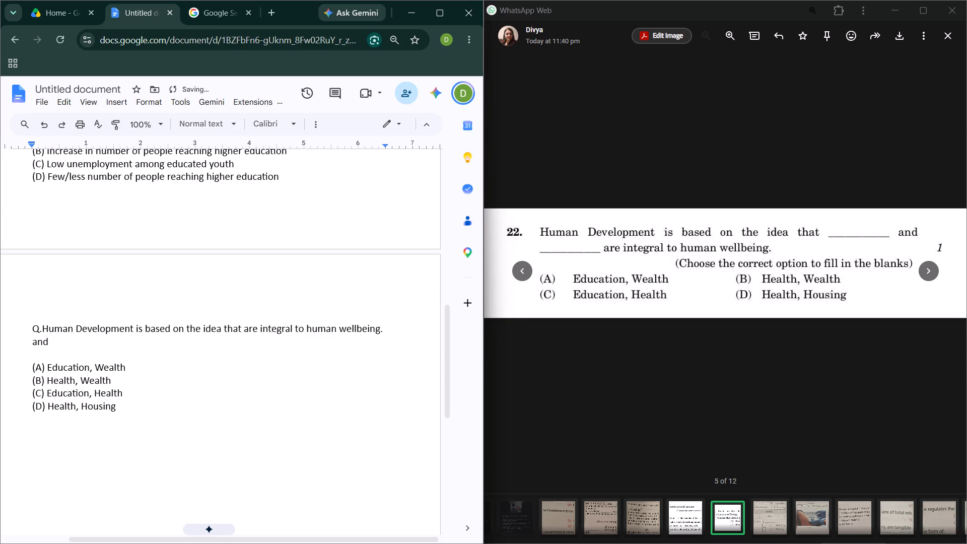
pyautogui.press('BackSpace')
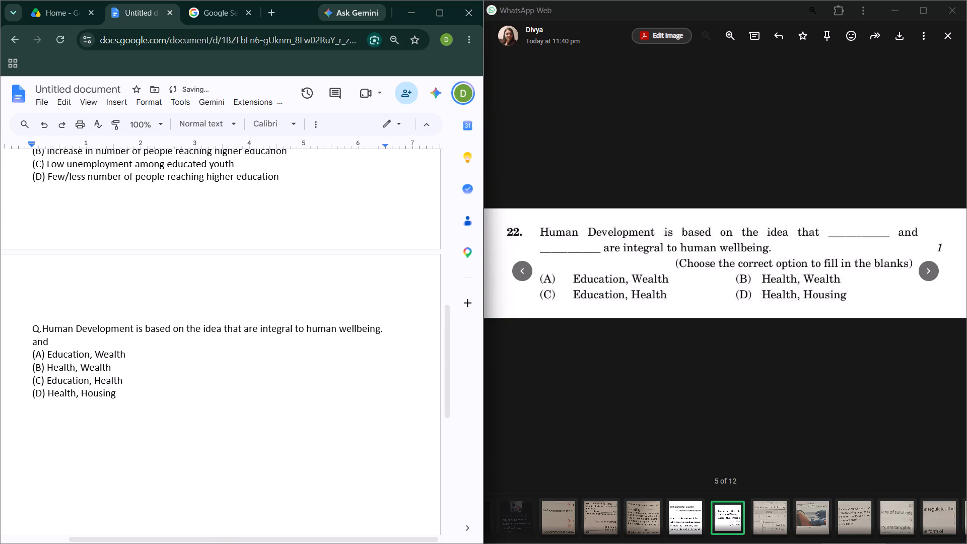
pyautogui.press('BackSpace')
pyautogui.press('BackSpace')
pyautogui.press('BackSpace')
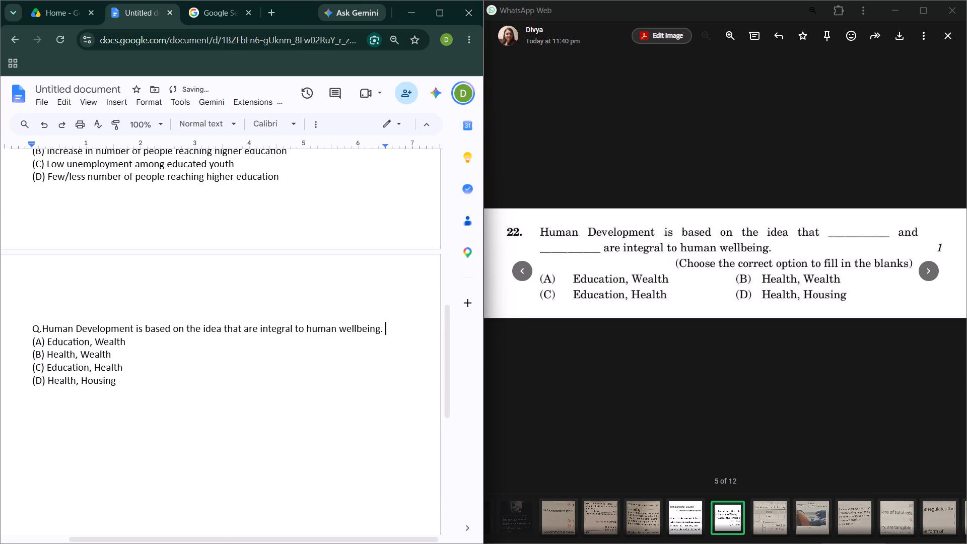
pyautogui.press('BackSpace')
# Insert the fill-in blank "______" after "idea that" in the Human Development question.
pyautogui.click(237, 326)
pyautogui.press('Right')
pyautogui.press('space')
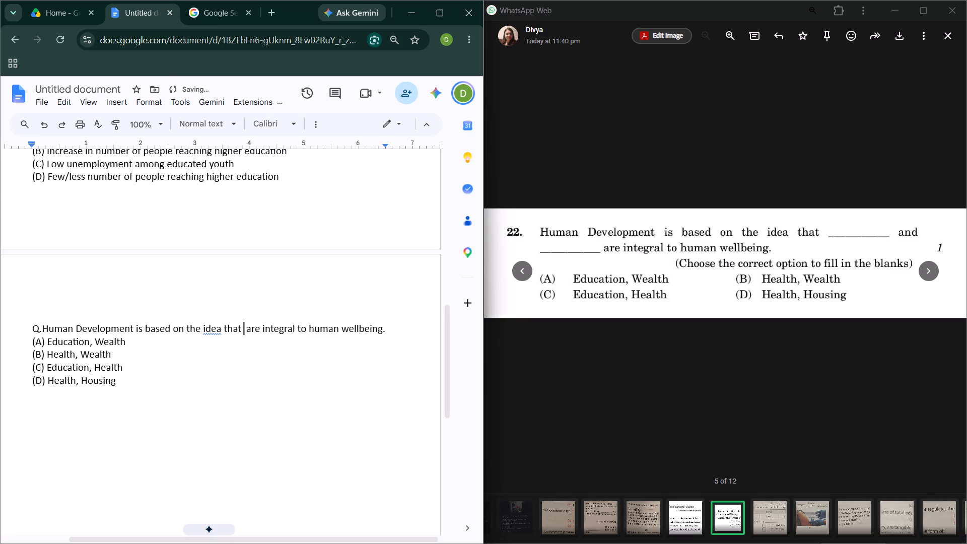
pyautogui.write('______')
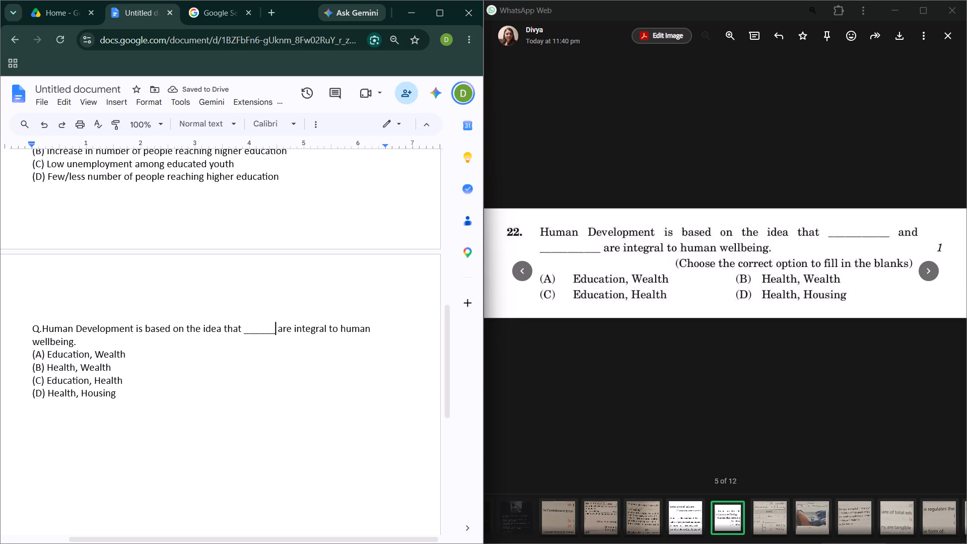
# Add the missing "and" and a second underscore blank before "are integral to human wellbeing" in the Human Development question.
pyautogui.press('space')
pyautogui.write('and')
pyautogui.press('space')
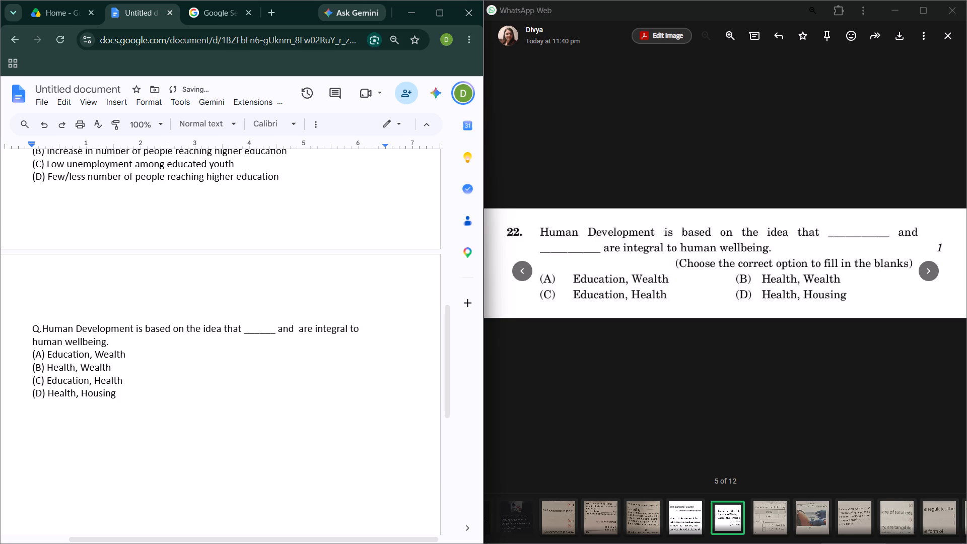
pyautogui.press('BackSpace')
pyautogui.press('space')
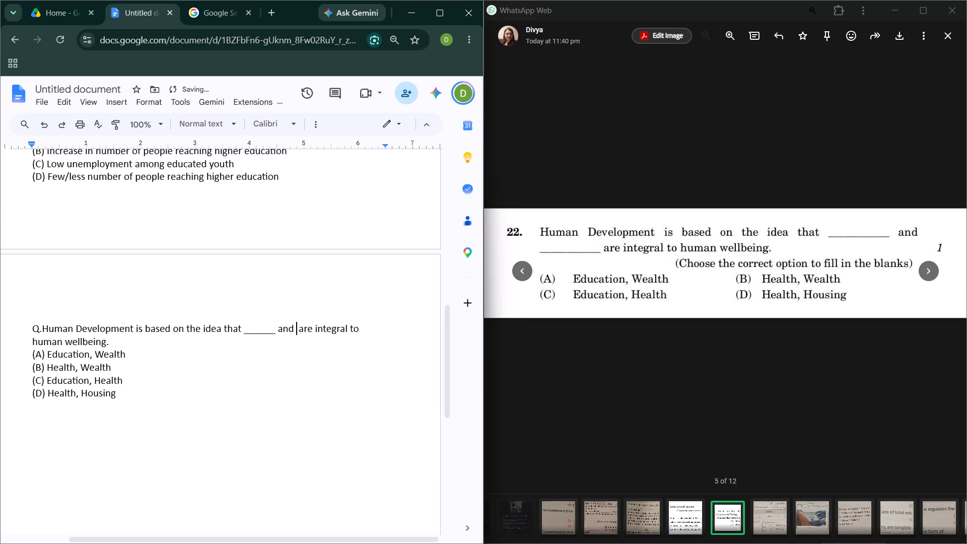
pyautogui.hotkey('shift', '_')
pyautogui.hotkey('shift', '_')
pyautogui.hotkey('shift', '_')
pyautogui.hotkey('shift', '_')
pyautogui.hotkey('shift', '_')
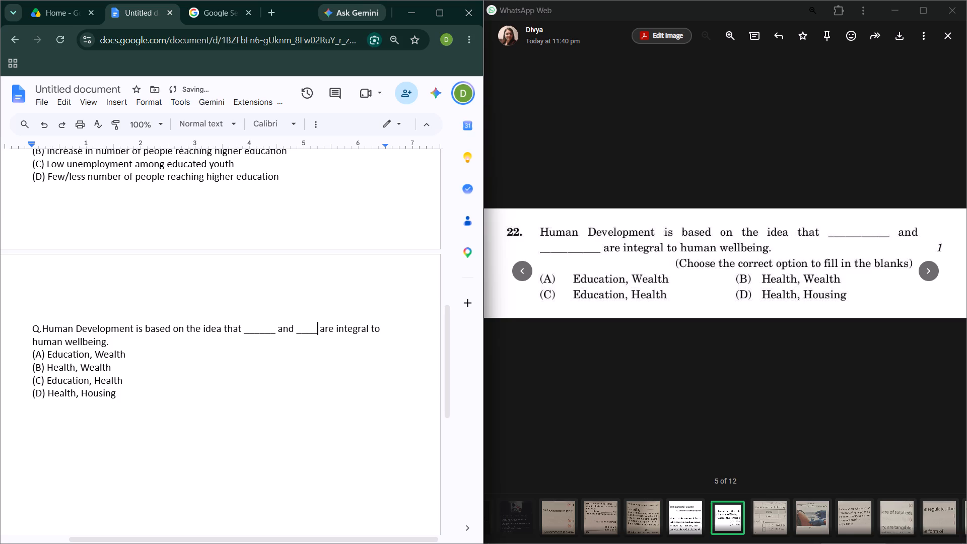
pyautogui.hotkey('shift', '_')
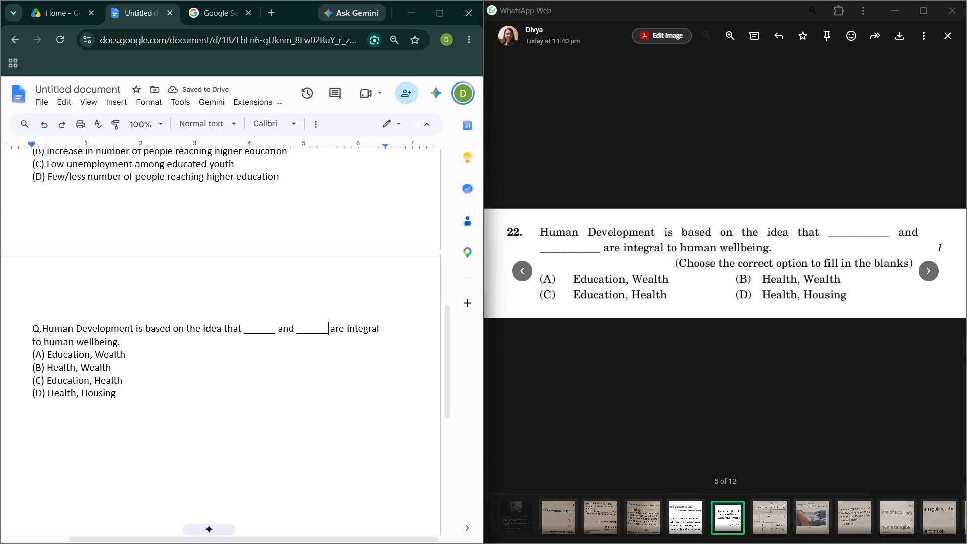
# Place the cursor on the empty line below option (D) of the Human Development question.
pyautogui.scroll(-1, 244, 361)
pyautogui.click(188, 363)
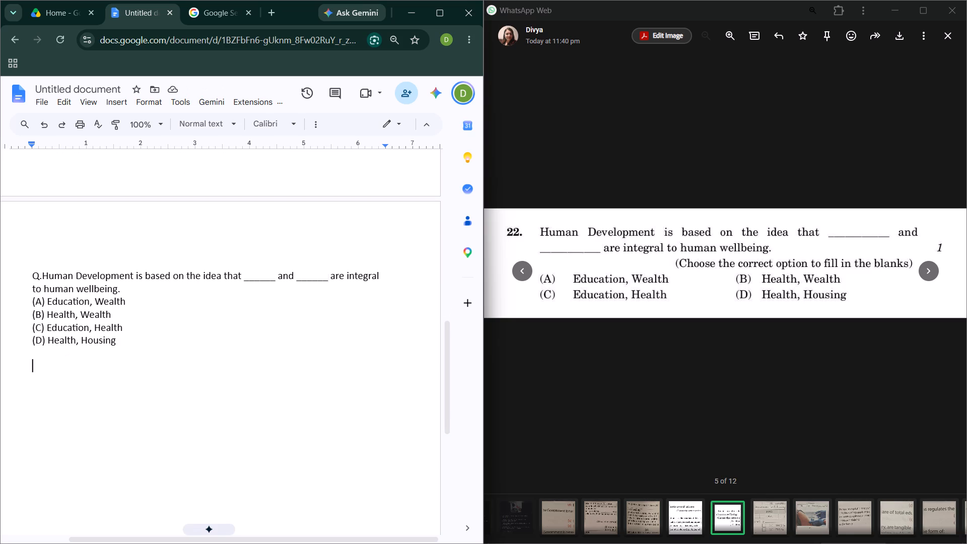
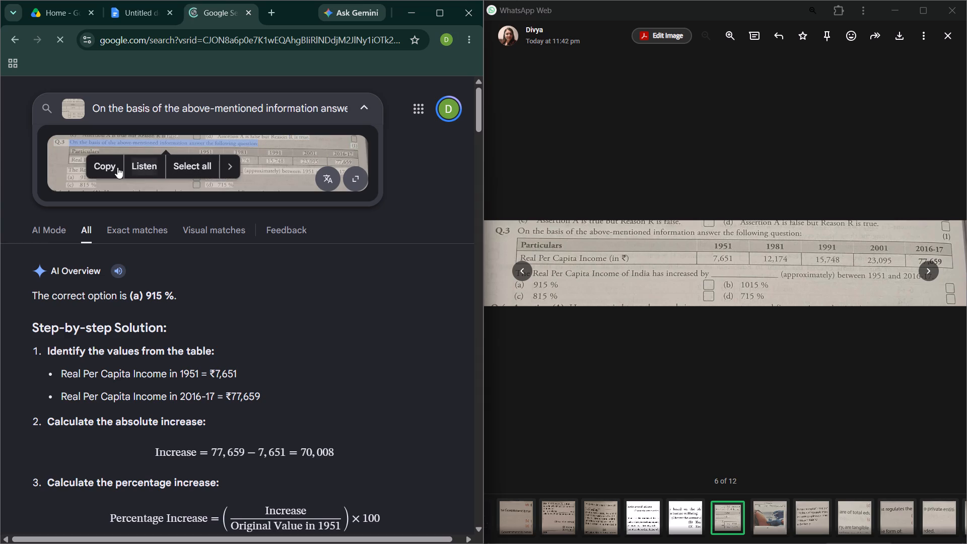
# Copy the recognised line "On the basis of the above-mentioned information answer the following question" from the searched image and return to the untitled document.
pyautogui.click(112, 166)
pyautogui.click(128, 8)
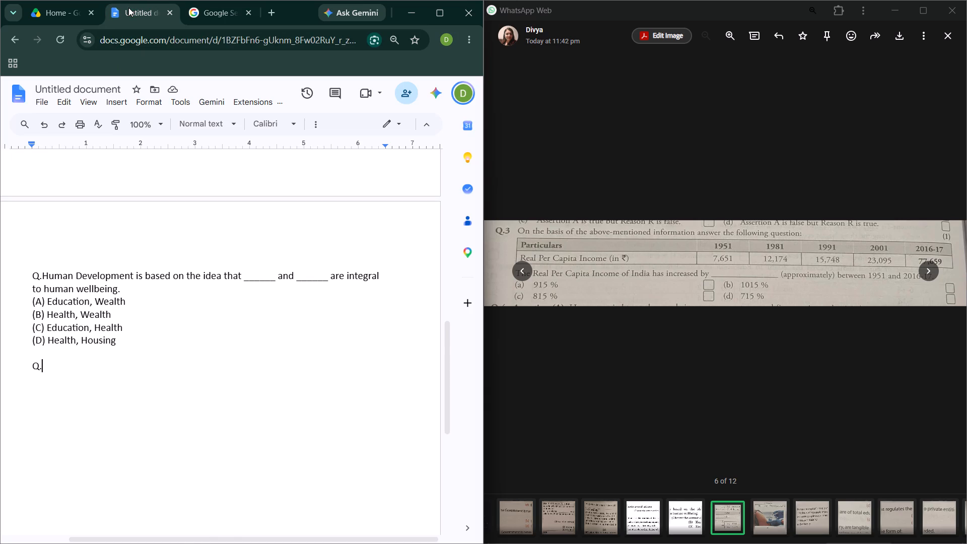
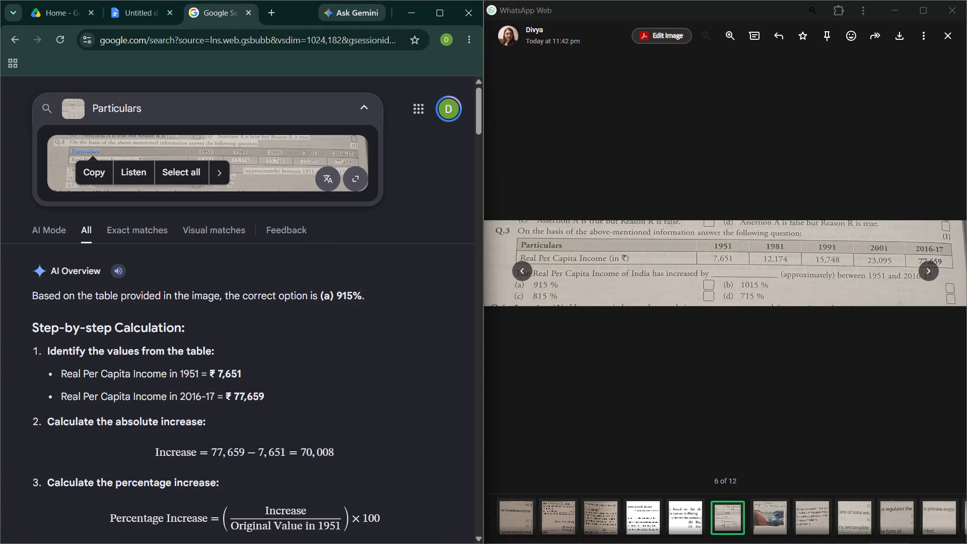
# Fill the table's first column with the labels "Particulars" and "Real Per Capita Income (in)" copied from the searched image.
pyautogui.click(95, 166)
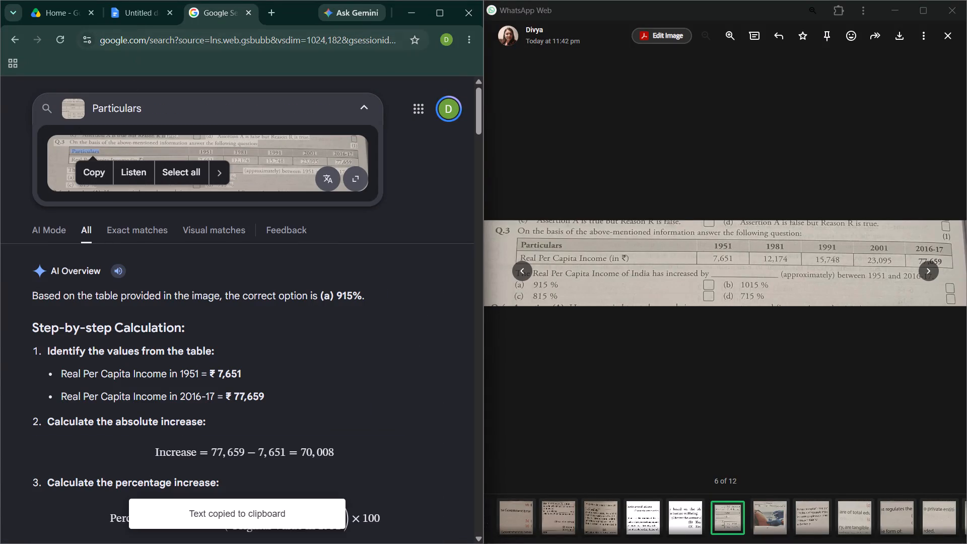
pyautogui.click(135, 13)
pyautogui.hotkey('ctrl', 'v')
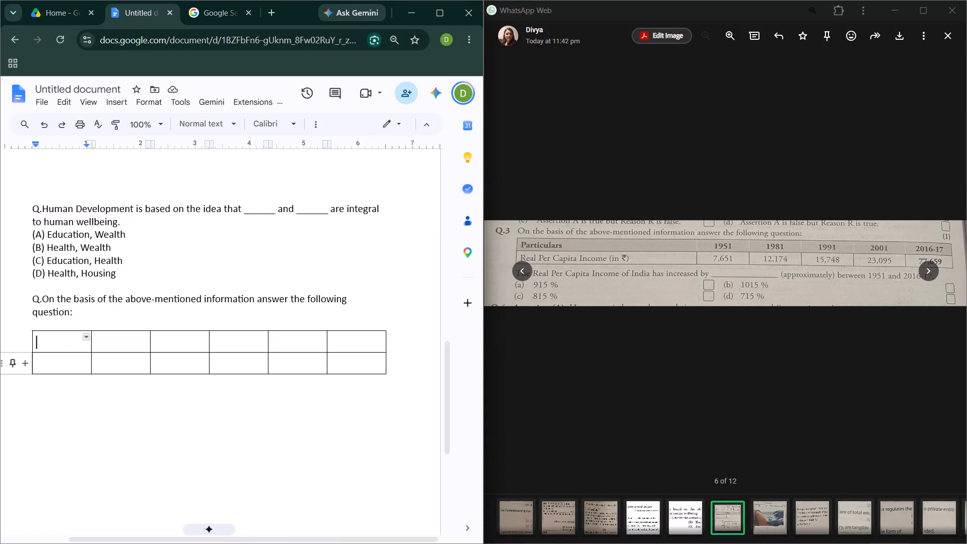
pyautogui.press('Down')
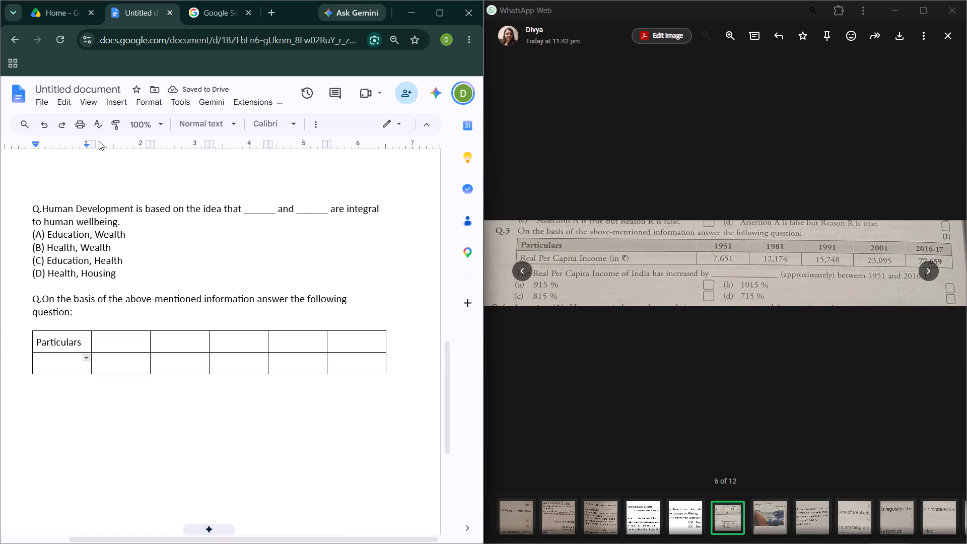
pyautogui.click(205, 9)
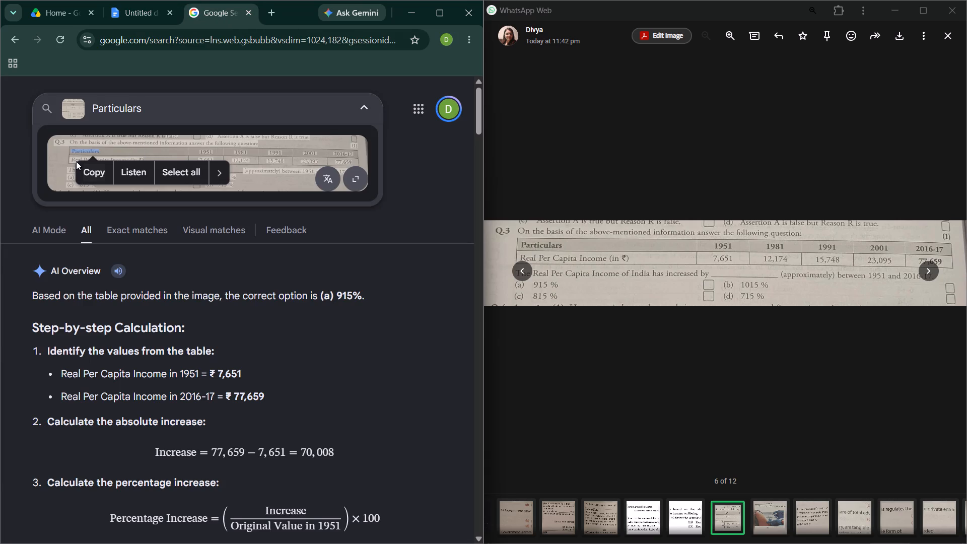
pyautogui.doubleClick(74, 160)
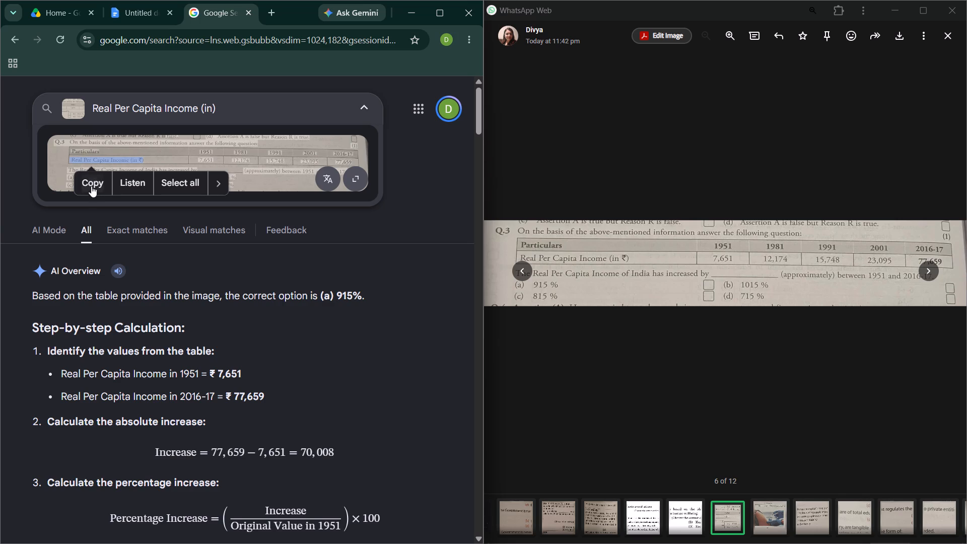
pyautogui.click(92, 187)
pyautogui.click(130, 13)
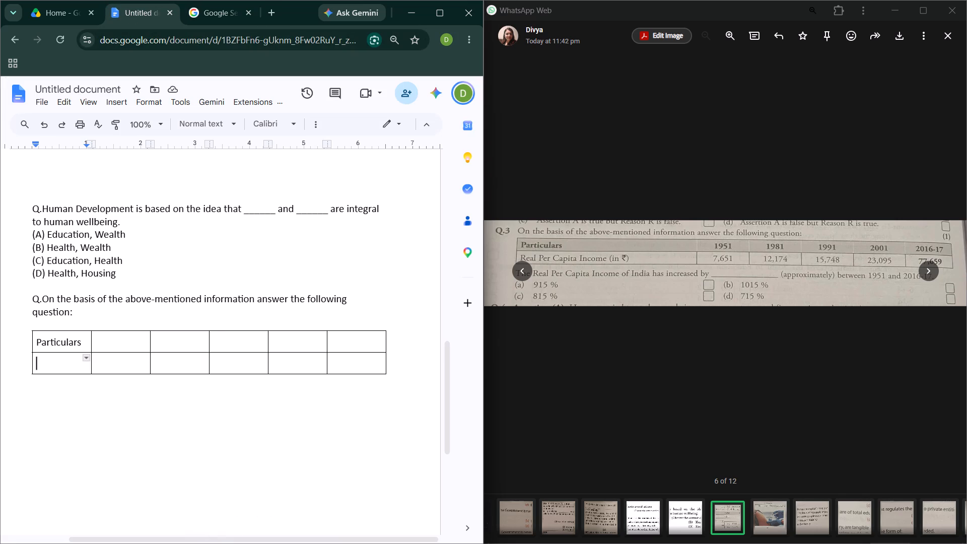
pyautogui.hotkey('ctrl', 'v')
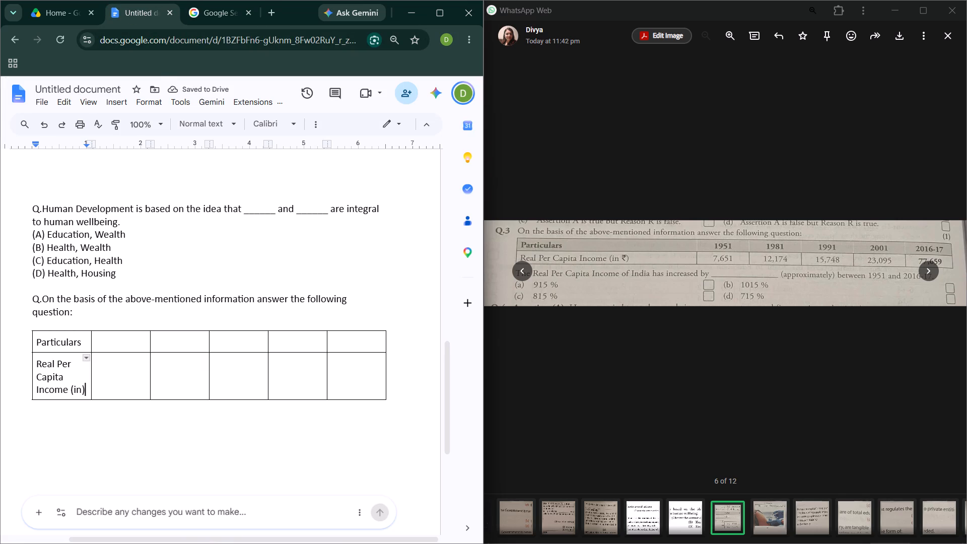
# Enter the year headings in the table's top row, starting with 1951 in the cell beside "Particulars".
pyautogui.click(142, 338)
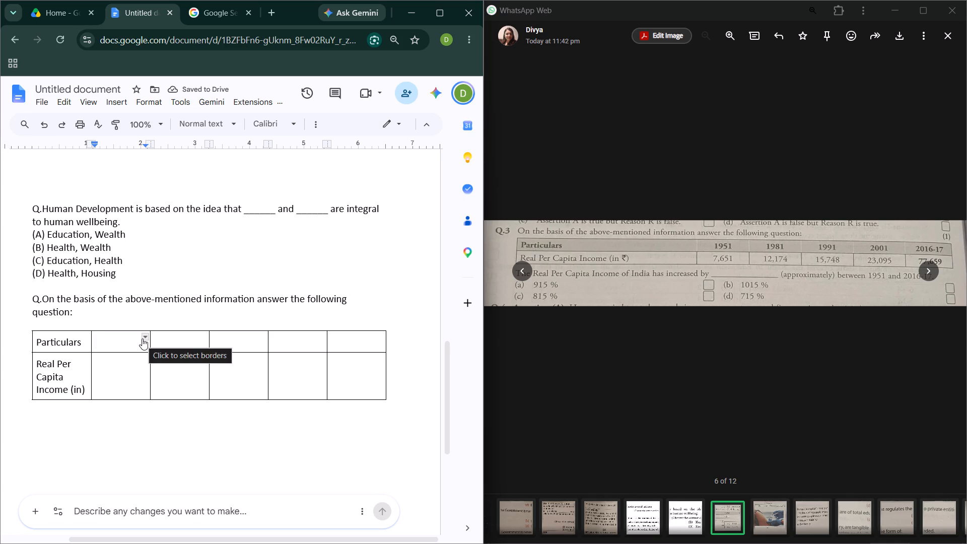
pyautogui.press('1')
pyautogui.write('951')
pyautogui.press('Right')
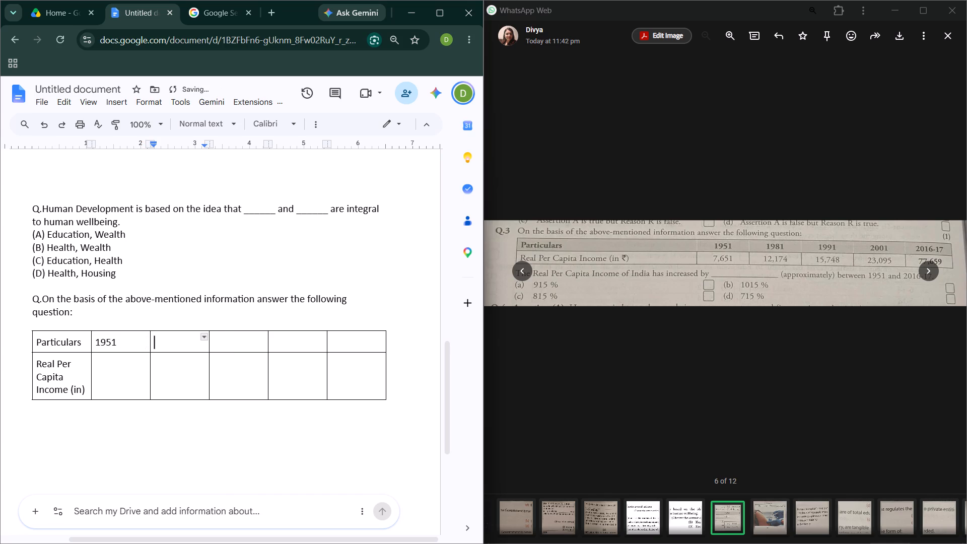
# Fill the remaining year headings in the table's top row with 1981, 1991, 2001 and 2016-17.
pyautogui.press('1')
pyautogui.write('981')
pyautogui.press('Right')
pyautogui.write('1991')
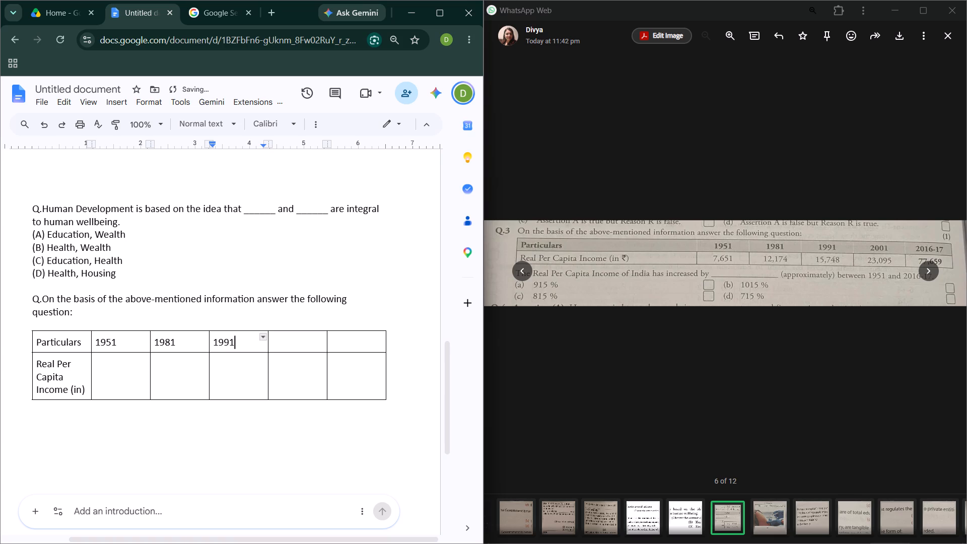
pyautogui.press('Right')
pyautogui.write('2001')
pyautogui.press('Right')
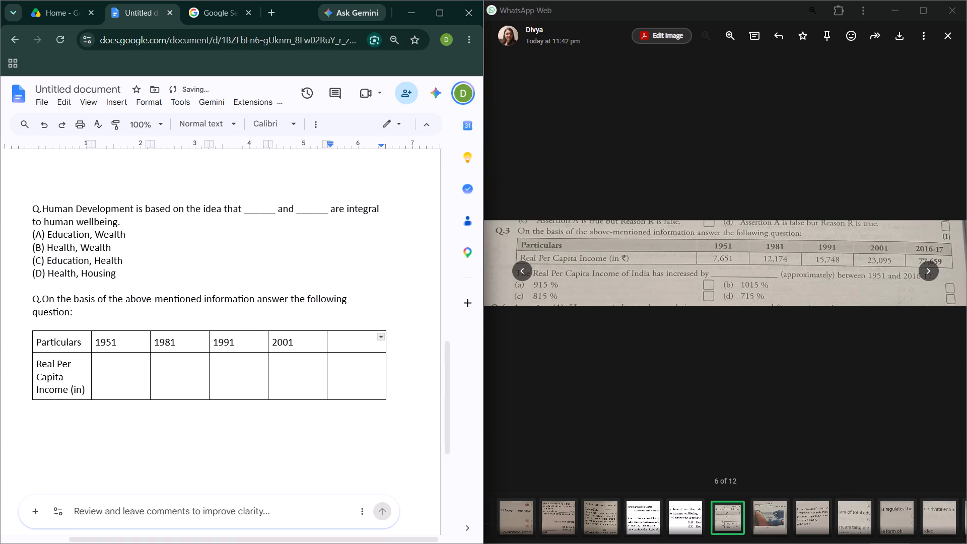
pyautogui.write('2016-')
pyautogui.write('17')
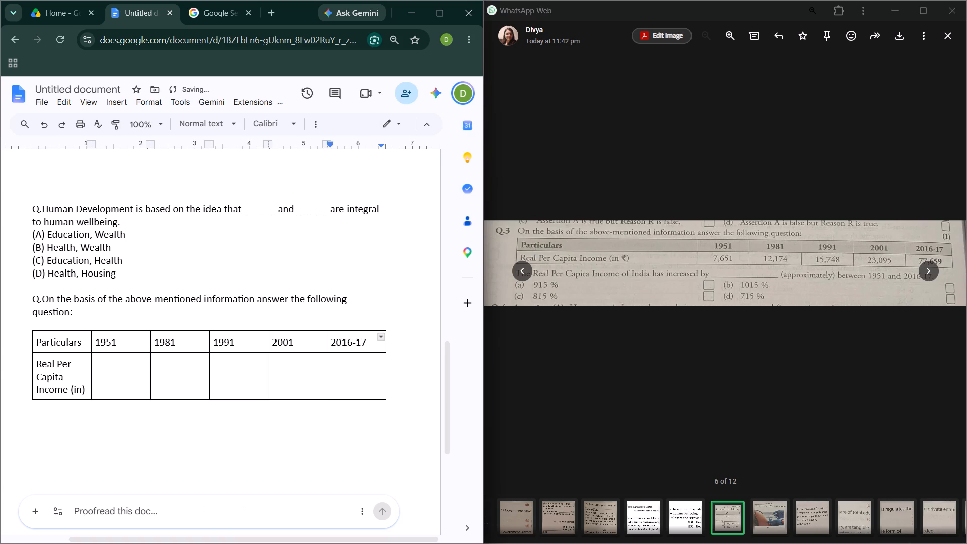
# Fill the Real Per Capita Income row with 7651, 12174, 15748, 23095 and 77659 under the five year columns.
pyautogui.click(109, 378)
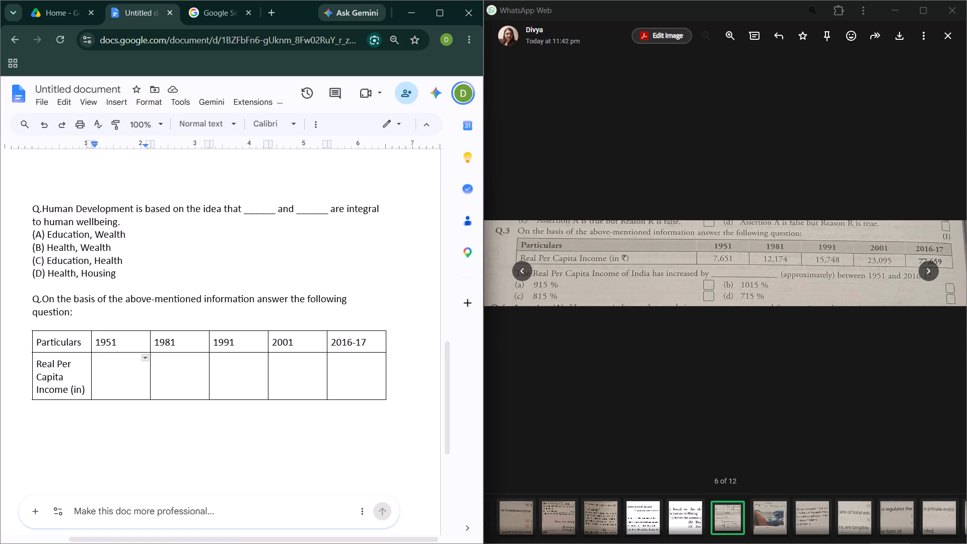
pyautogui.write('76')
pyautogui.write('51')
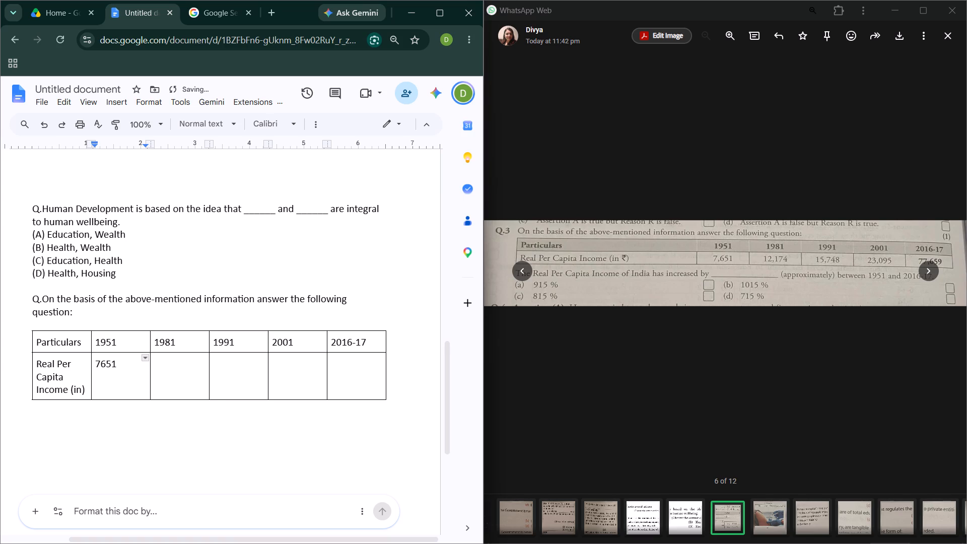
pyautogui.press('Right')
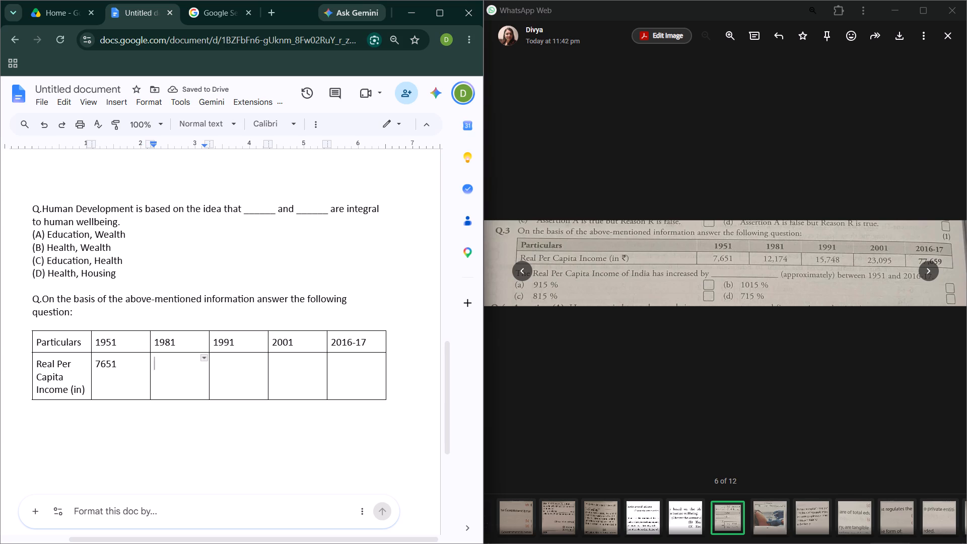
pyautogui.write('12')
pyautogui.press('1')
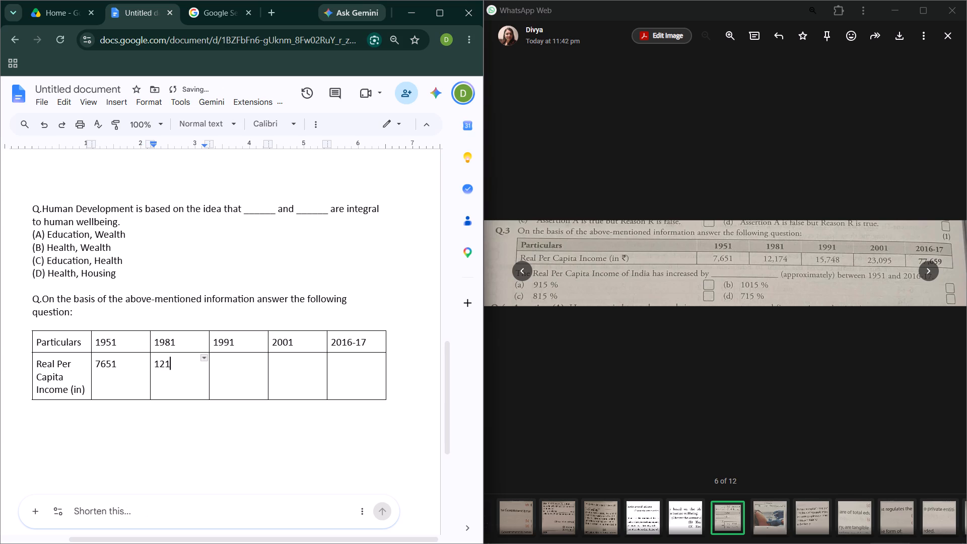
pyautogui.write('74')
pyautogui.press('Right')
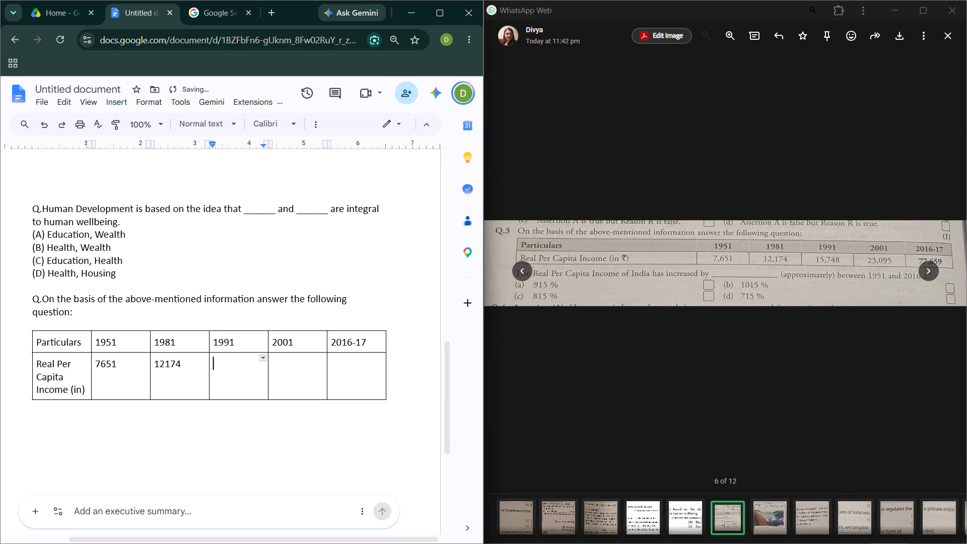
pyautogui.press('1')
pyautogui.press('5')
pyautogui.press('7')
pyautogui.write('48')
pyautogui.press('Right')
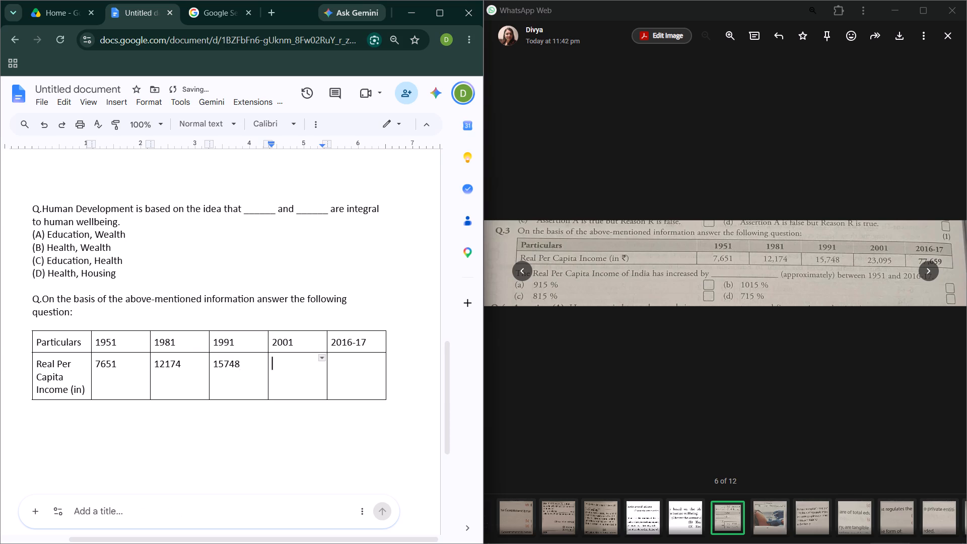
pyautogui.write('23')
pyautogui.write('09')
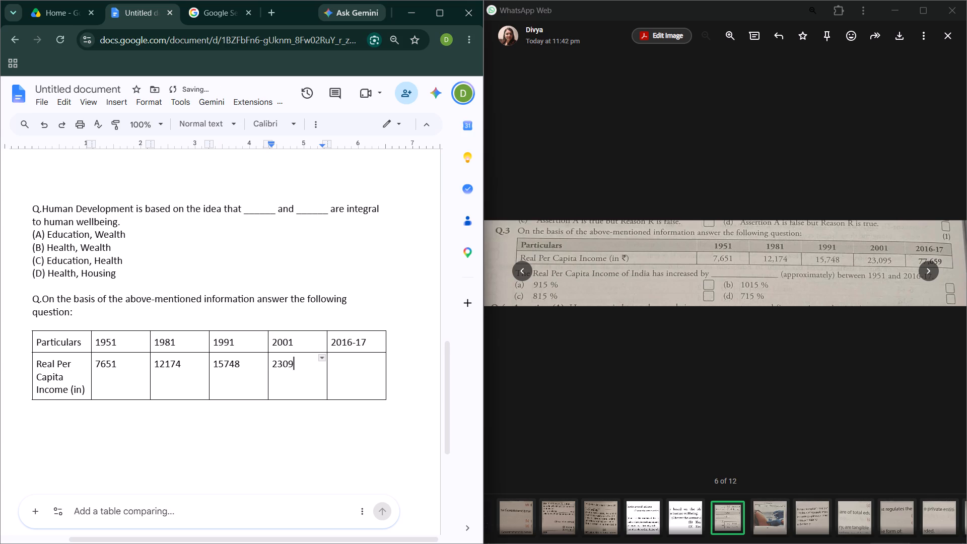
pyautogui.press('5')
pyautogui.press('Right')
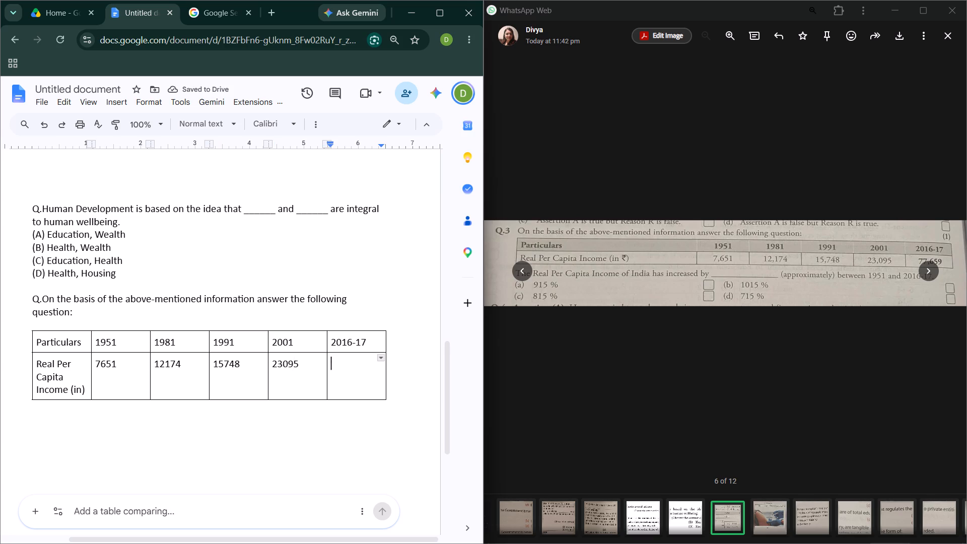
pyautogui.write('77')
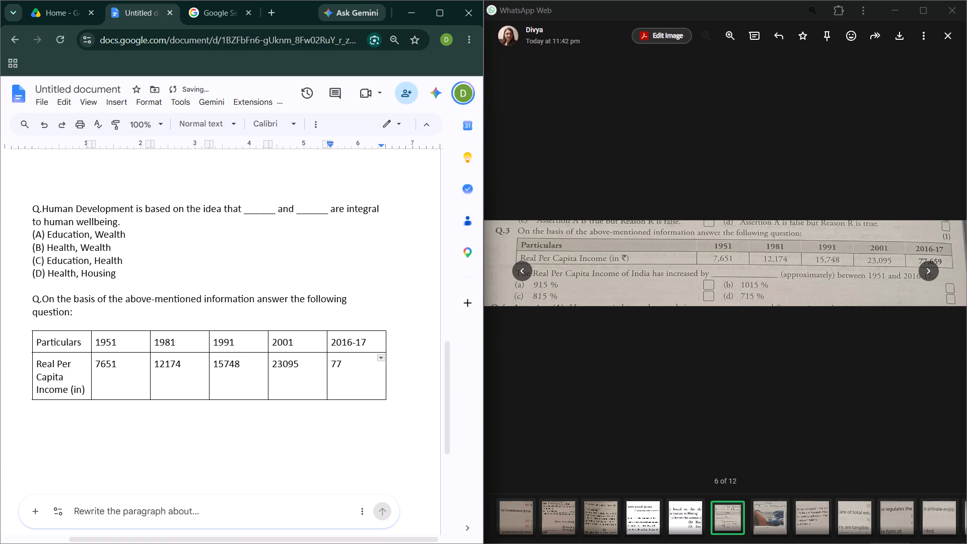
pyautogui.write('65')
pyautogui.press('9')
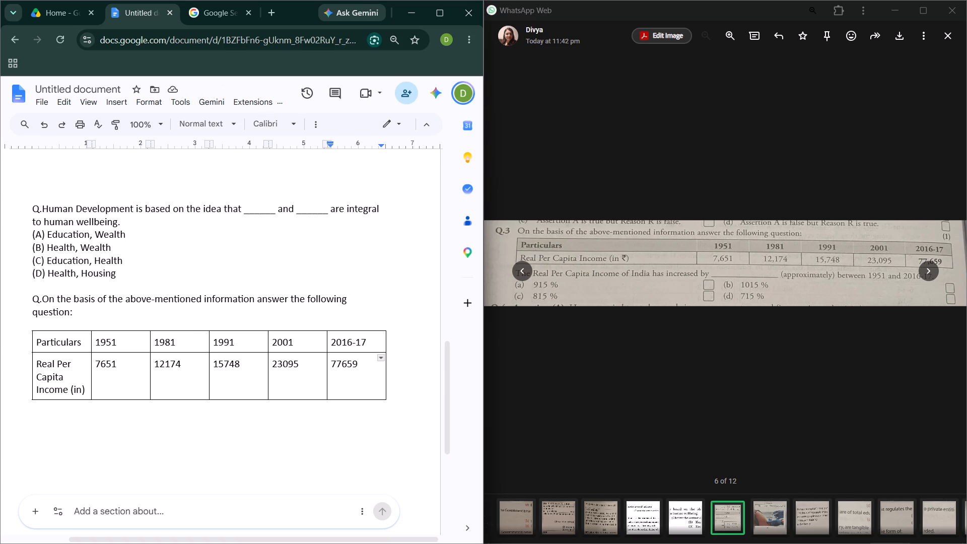
# Copy "The Real Per Capita Income of India has increased by" from the searched image and paste it below the table, followed by an underscore blank.
pyautogui.click(201, 13)
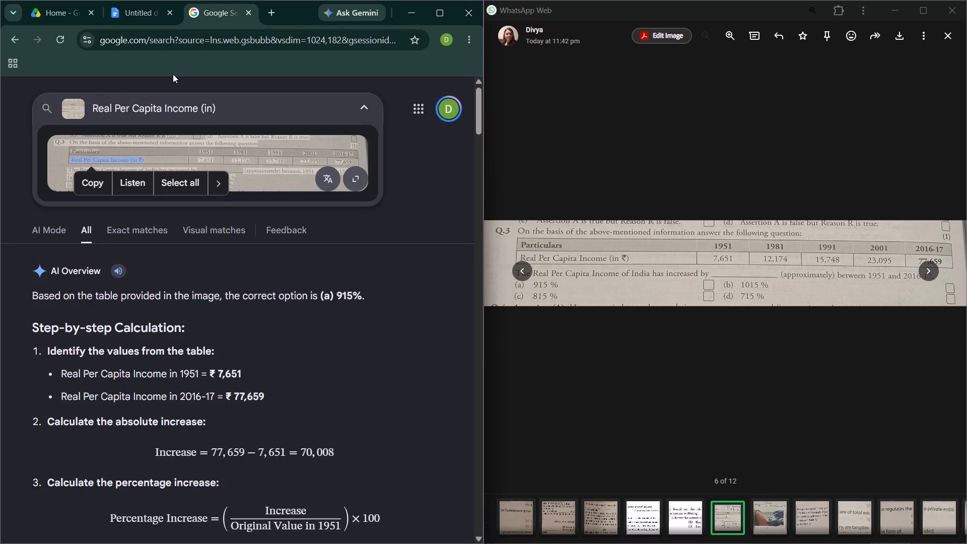
pyautogui.doubleClick(68, 169)
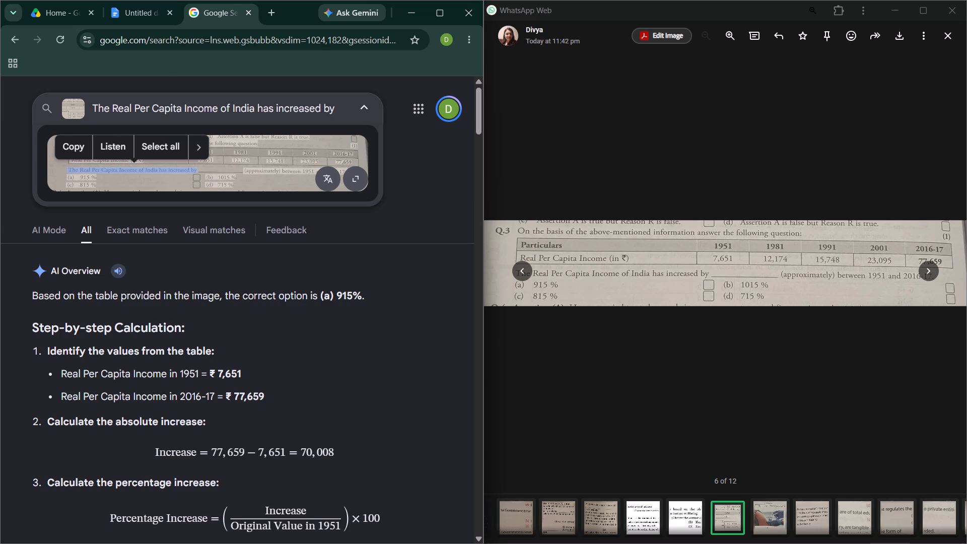
pyautogui.click(66, 141)
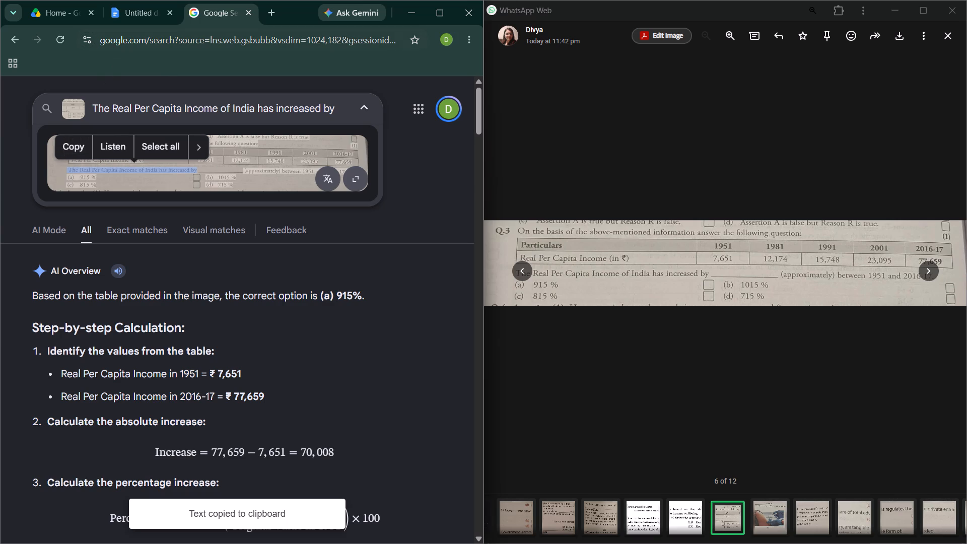
pyautogui.click(134, 14)
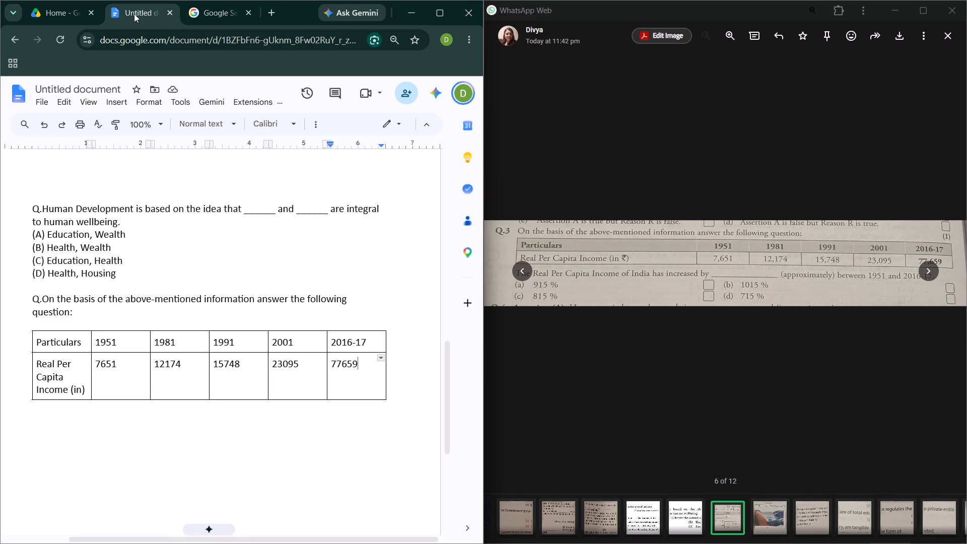
pyautogui.scroll(-2, 100, 144)
pyautogui.click(68, 420)
pyautogui.click(65, 406)
pyautogui.hotkey('ctrl', 'v')
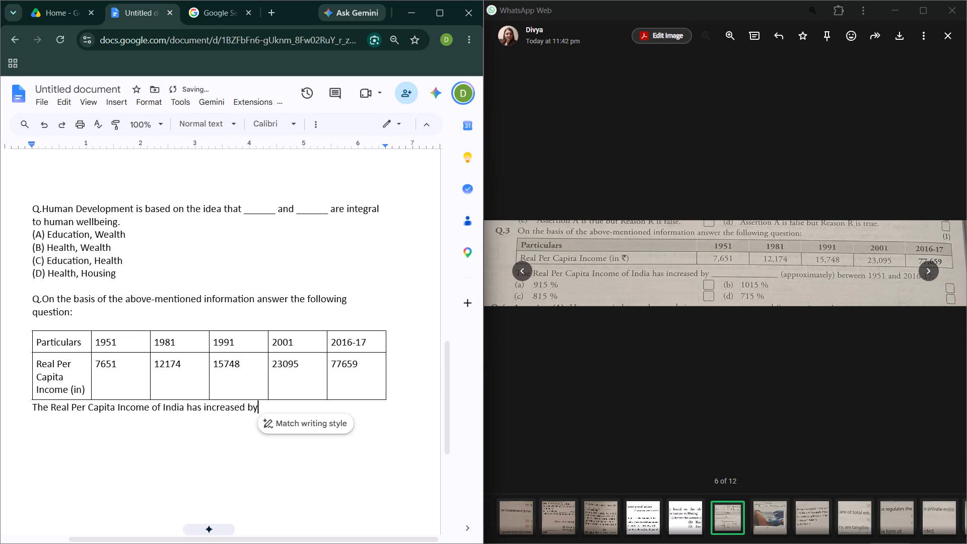
pyautogui.press('space')
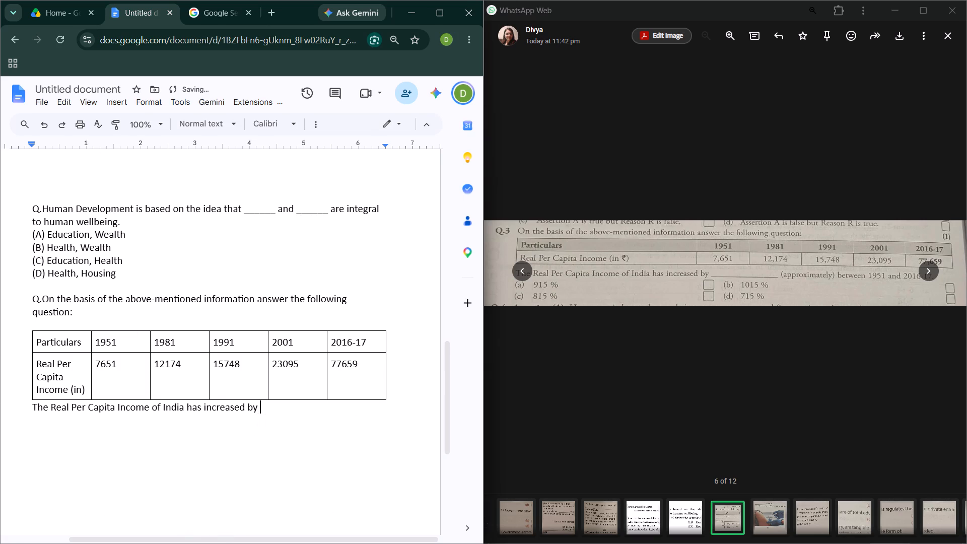
pyautogui.write('______')
pyautogui.press('space')
# Copy the recognised text "(approximately) between 1951 and 2016-17." from the searched image and return to the untitled document.
pyautogui.click(223, 10)
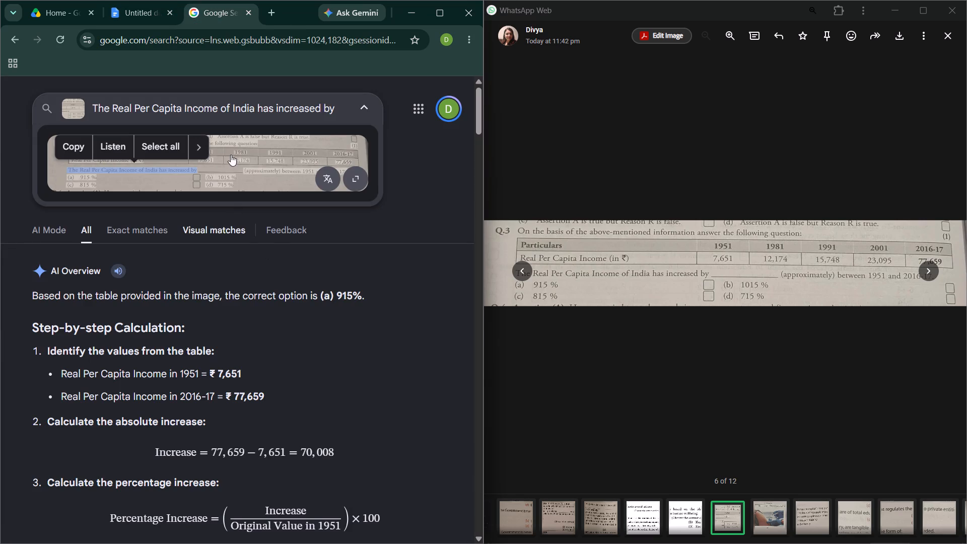
pyautogui.click(244, 168)
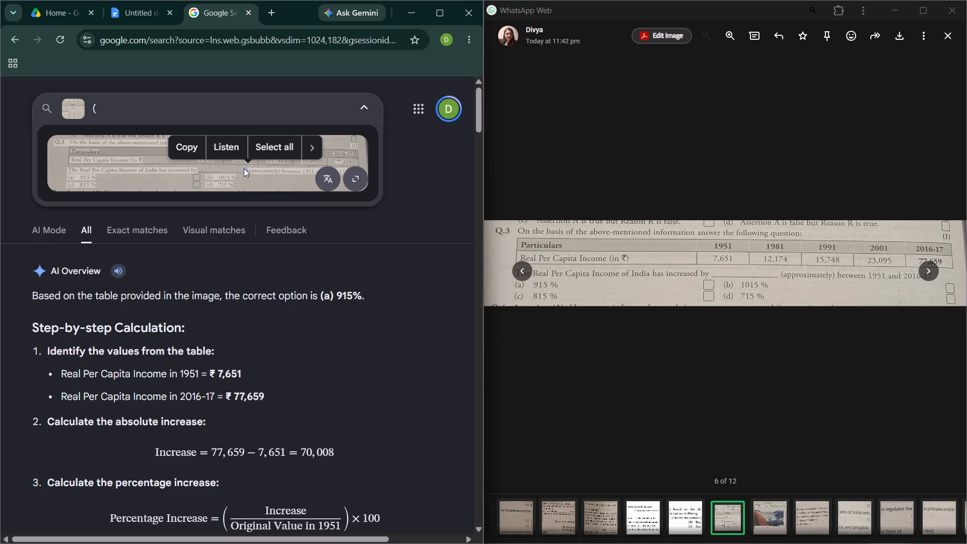
pyautogui.moveTo(244, 168); pyautogui.dragTo(340, 171)
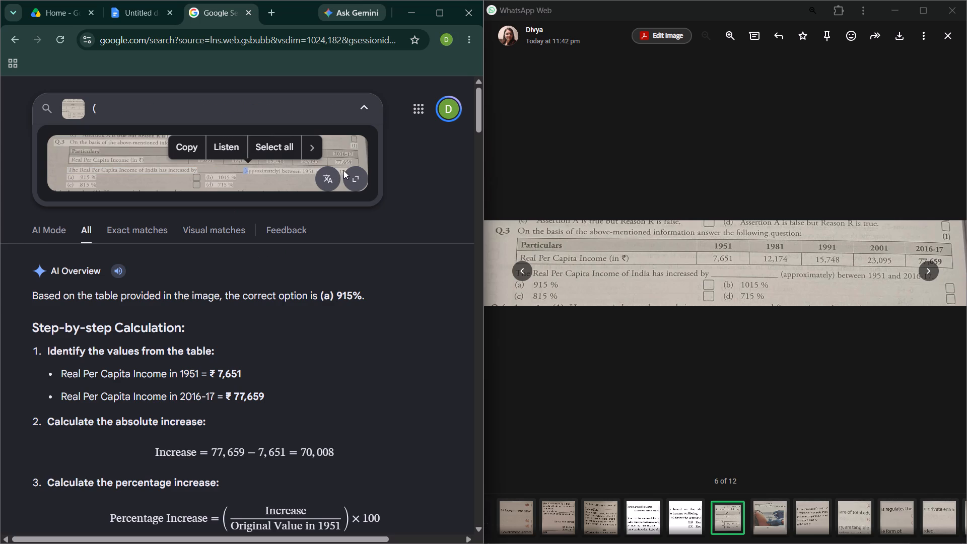
pyautogui.doubleClick(343, 170)
pyautogui.tripleClick(307, 170)
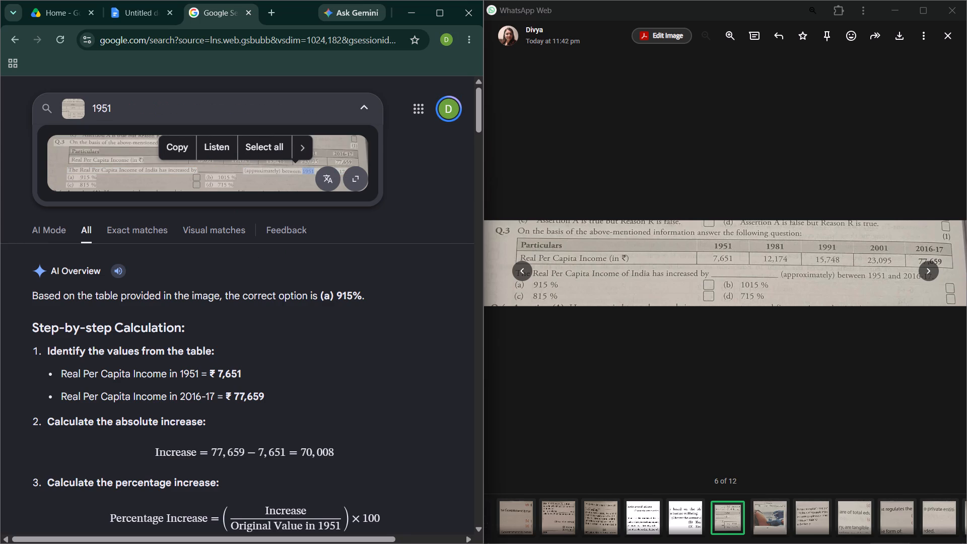
pyautogui.doubleClick(307, 170)
pyautogui.click(237, 144)
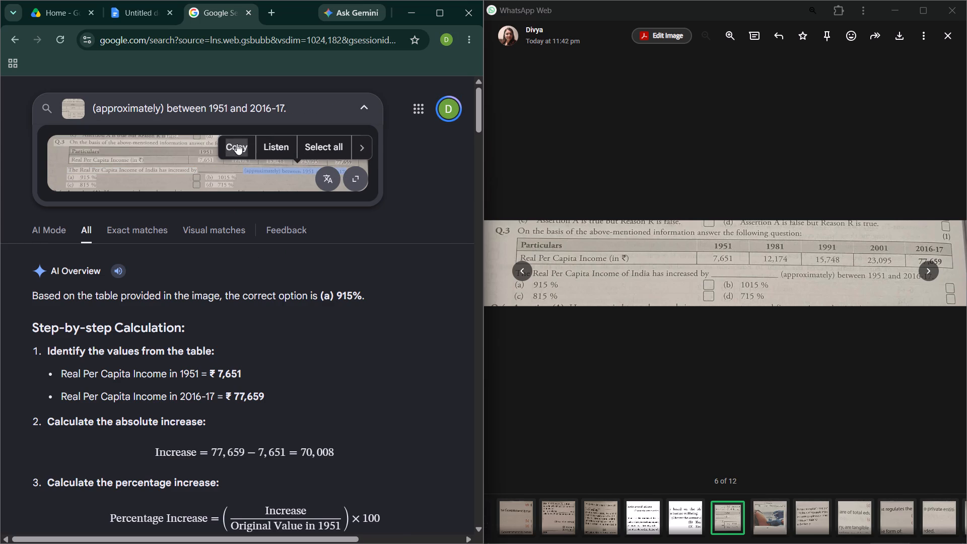
pyautogui.click(137, 7)
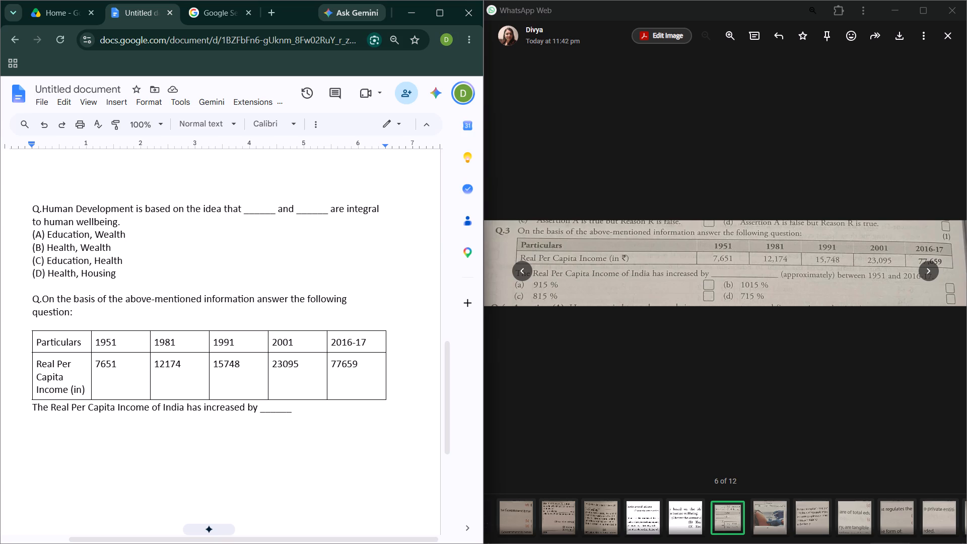
# Paste the copied "(approximately) between 1951 and 2016-17." after the underscore blank and start a new line below it.
pyautogui.hotkey('ctrl', 'v')
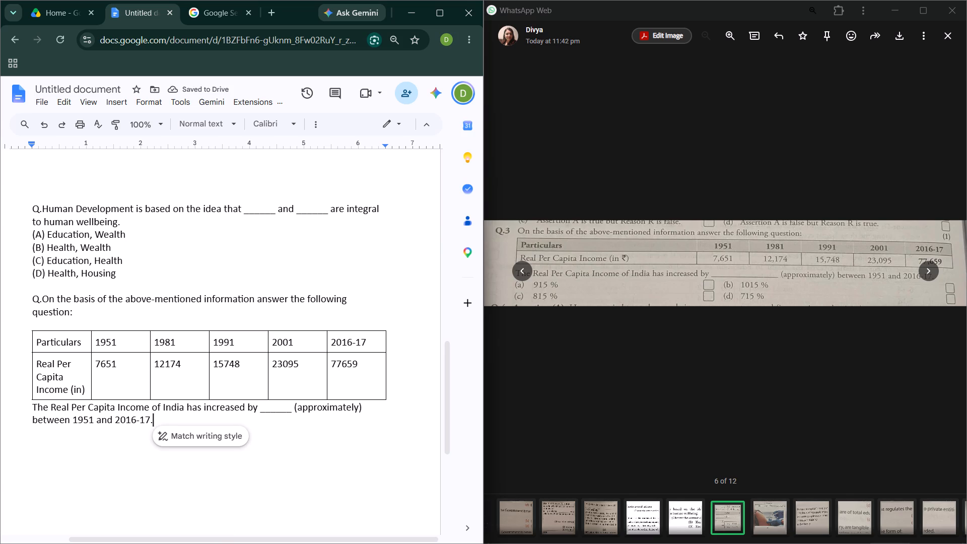
pyautogui.press('Return')
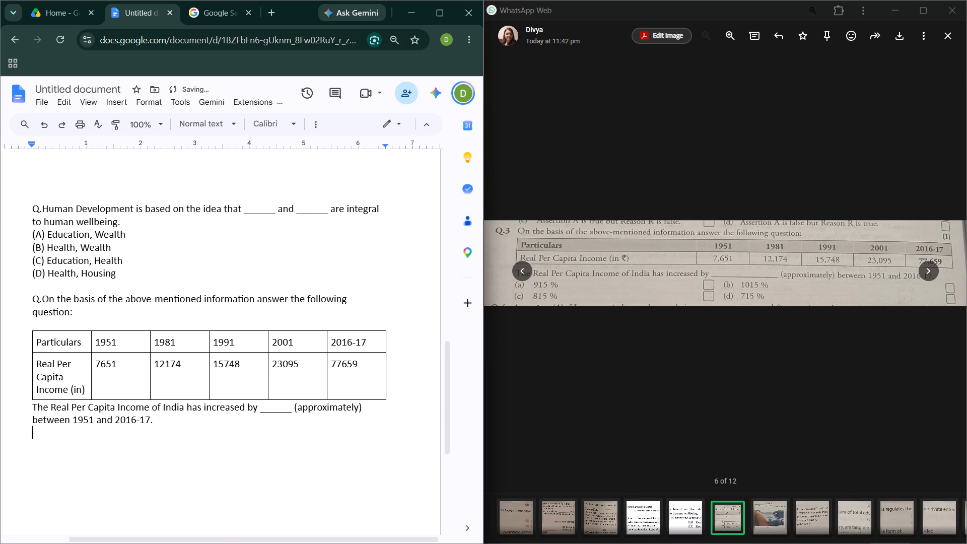
pyautogui.click(202, 18)
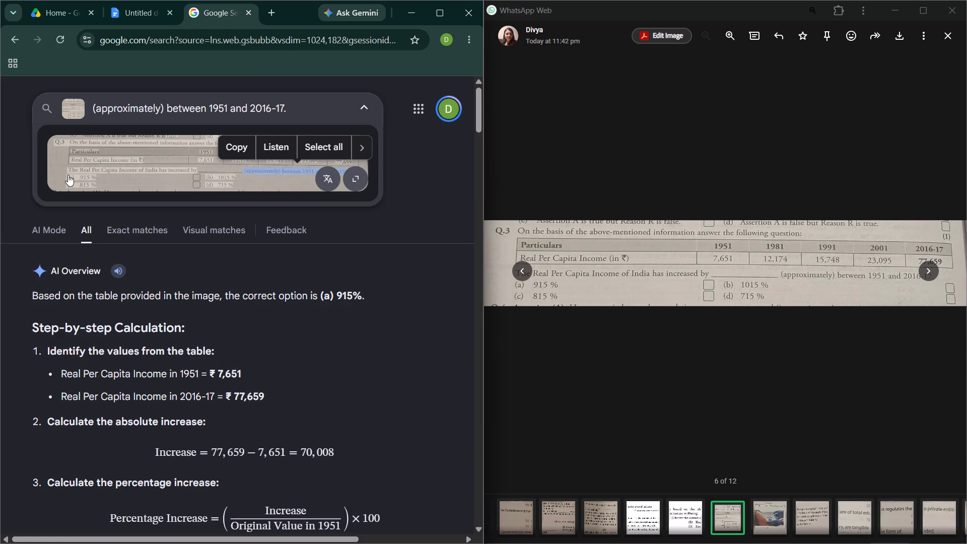
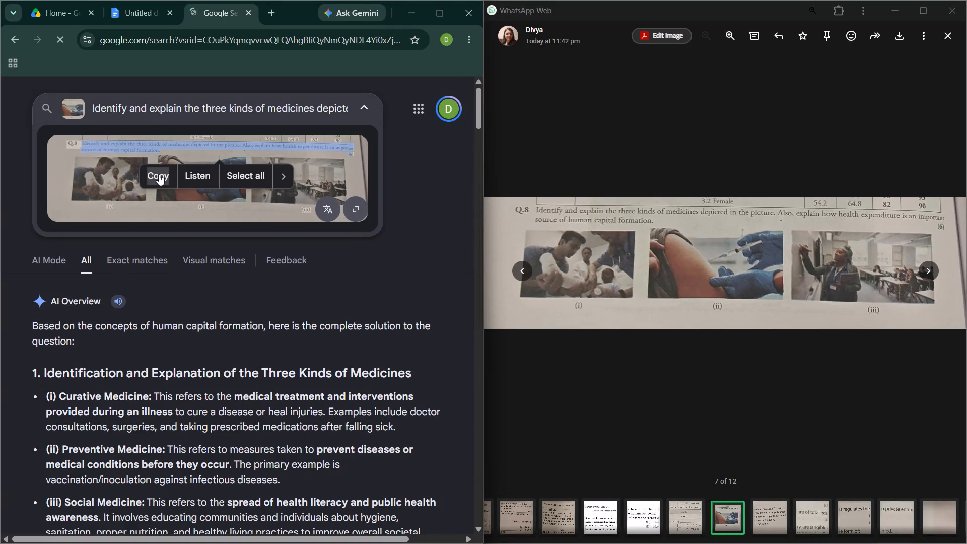
# Paste the copied question on the three kinds of medicines below the 715% option in the untitled document, prefixed "Q.", and remove the stray bracket.
pyautogui.click(133, 11)
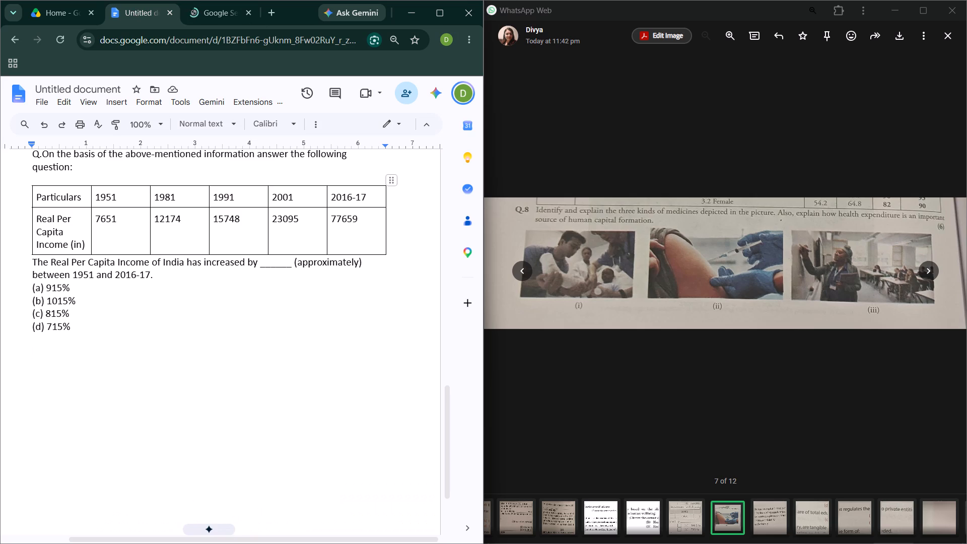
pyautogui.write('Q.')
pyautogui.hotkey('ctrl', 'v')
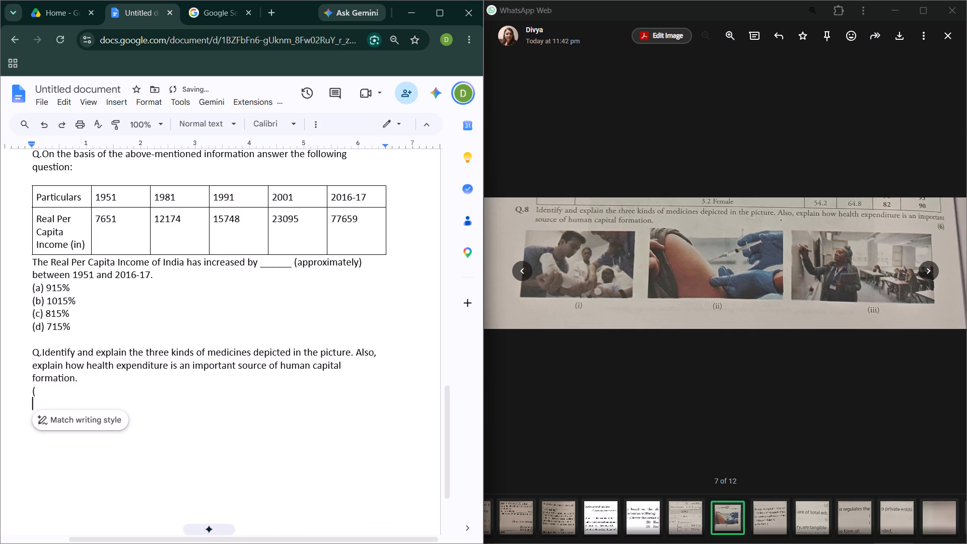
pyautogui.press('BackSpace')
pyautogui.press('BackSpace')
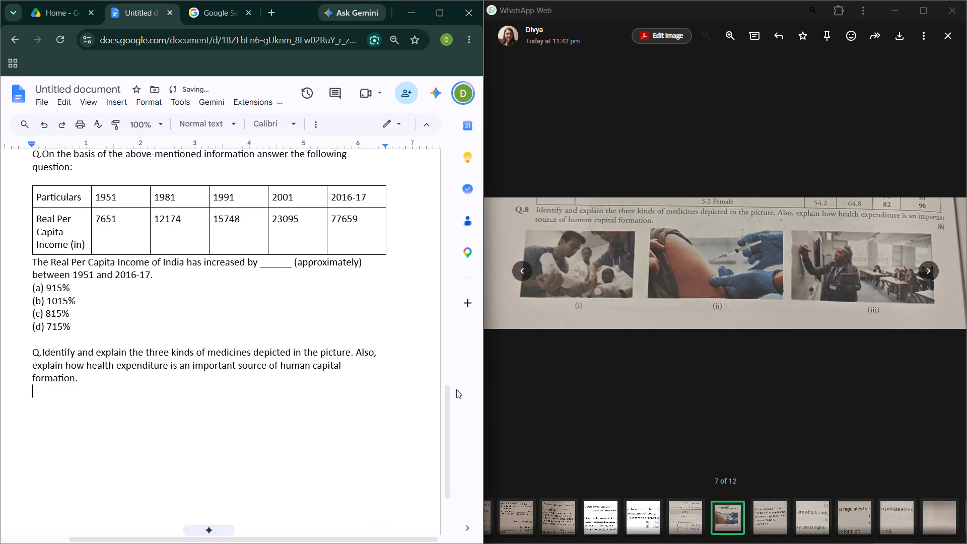
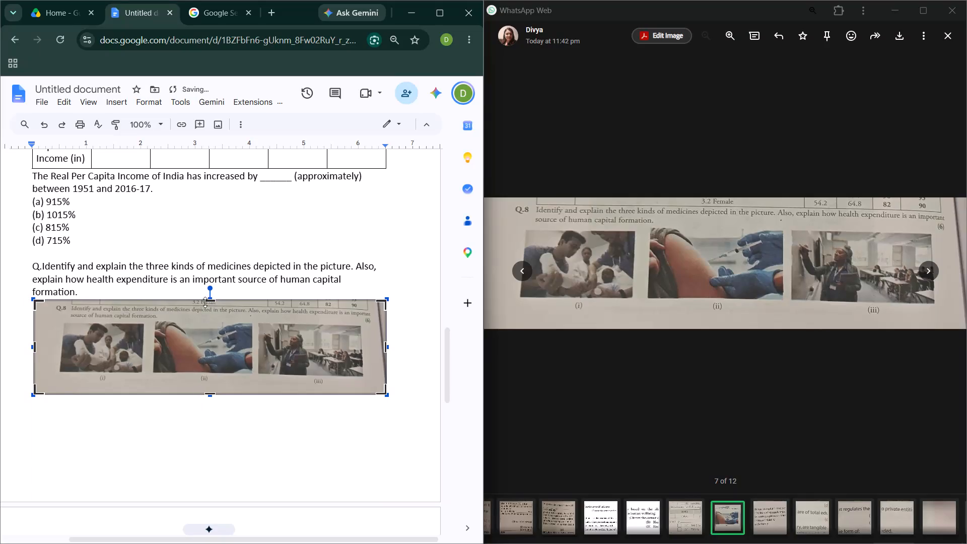
# Crop the medicines picture at its top and bottom edges to remove the printed question text and the spare margin, and apply the crop.
pyautogui.moveTo(212, 300); pyautogui.dragTo(213, 317)
pyautogui.moveTo(213, 317); pyautogui.dragTo(213, 318)
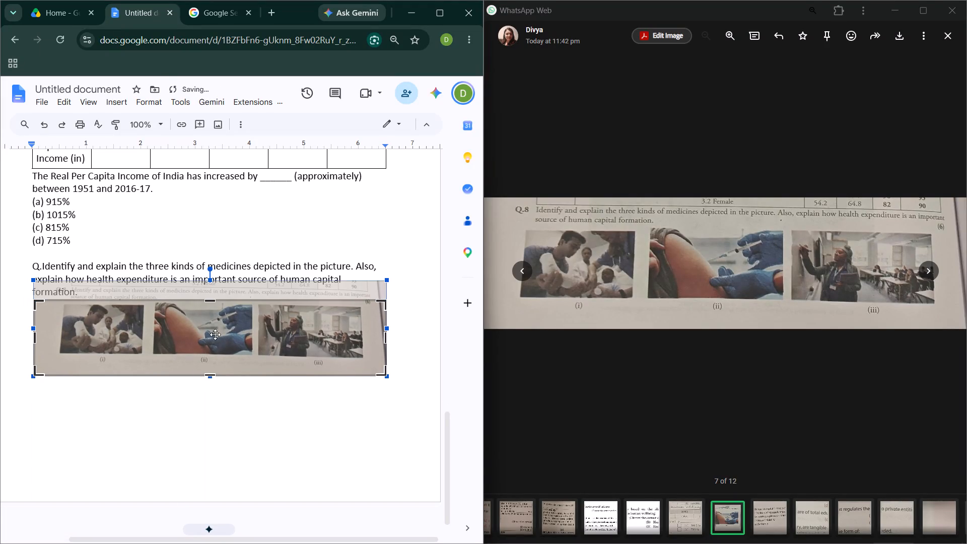
pyautogui.moveTo(211, 376); pyautogui.dragTo(210, 365)
pyautogui.click(326, 407)
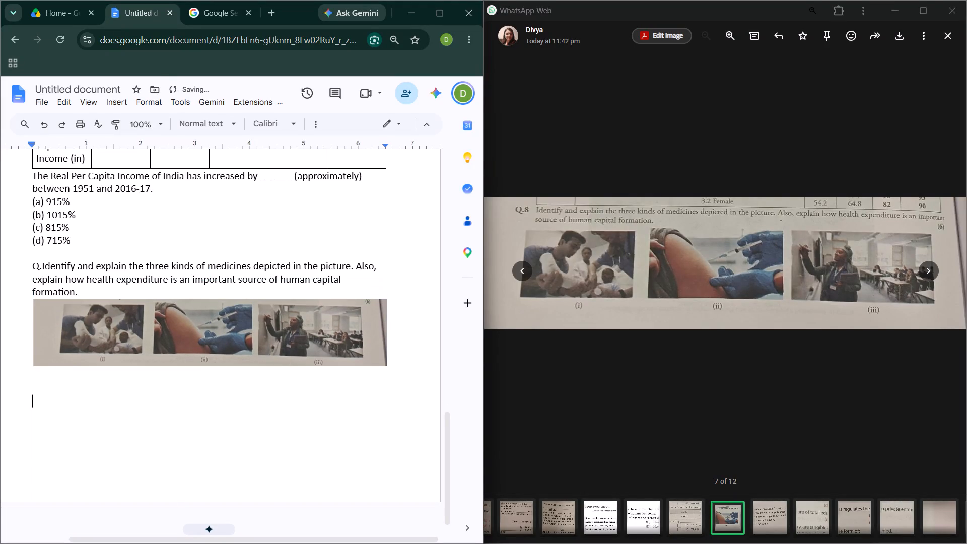
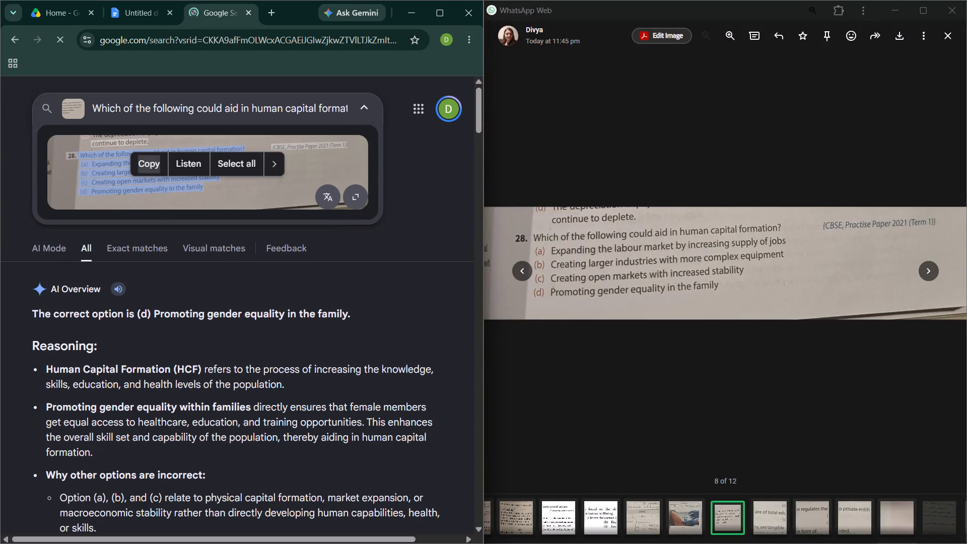
# Paste the copied question "Which of the following could aid in human capital formation?" with options (a)–(d) below the medicines picture, followed by blank lines.
pyautogui.click(142, 4)
pyautogui.hotkey('ctrl', 'v')
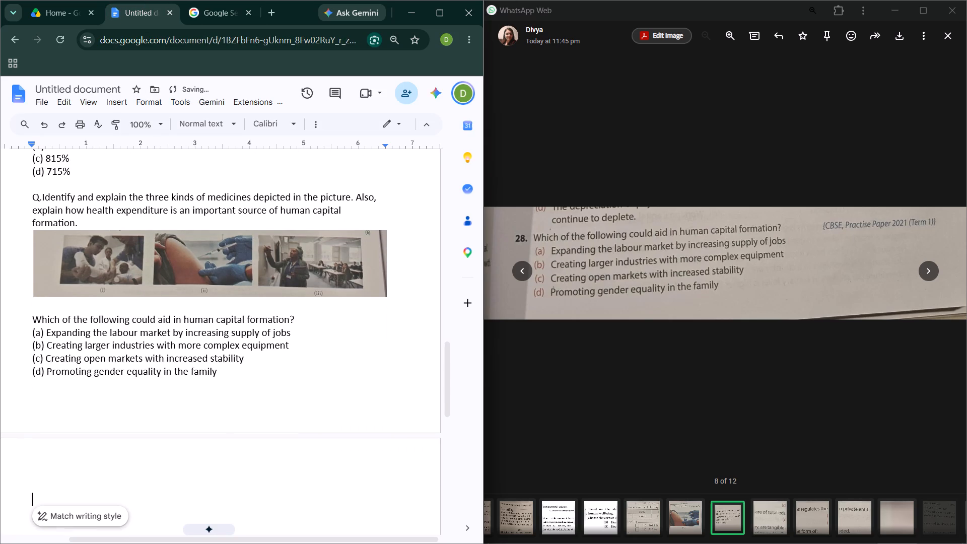
pyautogui.press('Return')
pyautogui.press('Return')
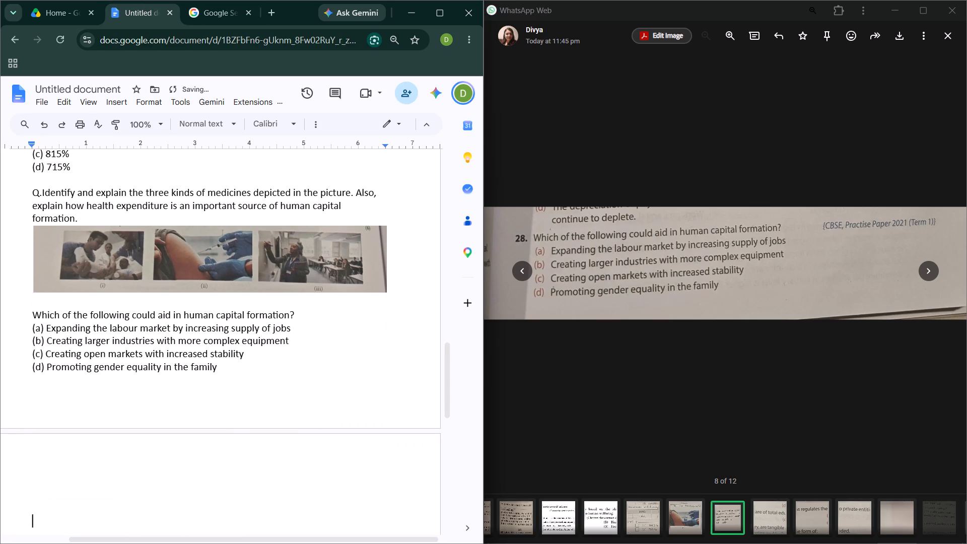
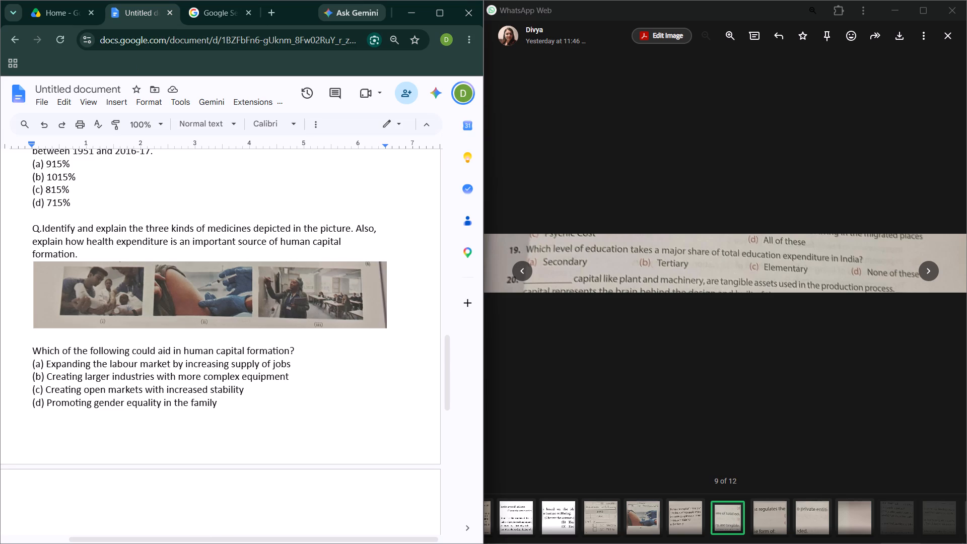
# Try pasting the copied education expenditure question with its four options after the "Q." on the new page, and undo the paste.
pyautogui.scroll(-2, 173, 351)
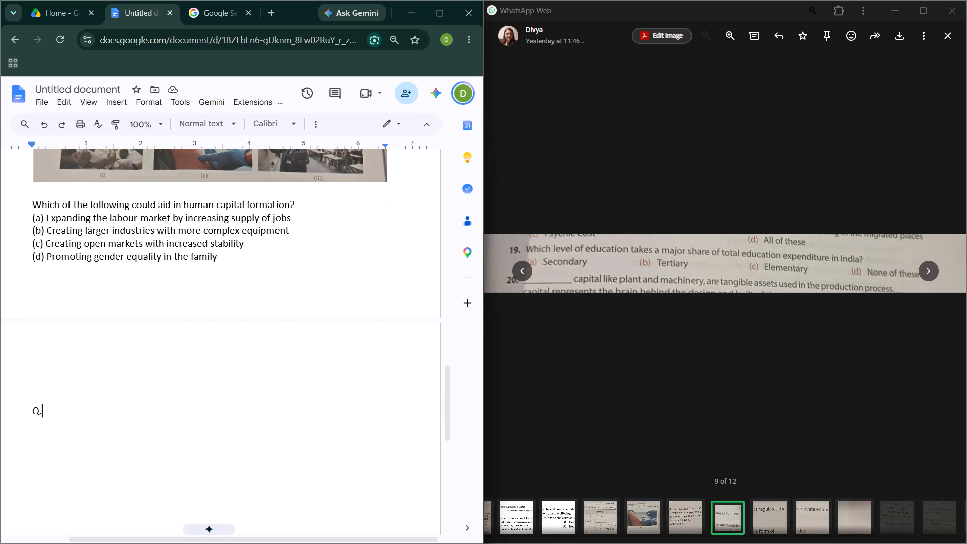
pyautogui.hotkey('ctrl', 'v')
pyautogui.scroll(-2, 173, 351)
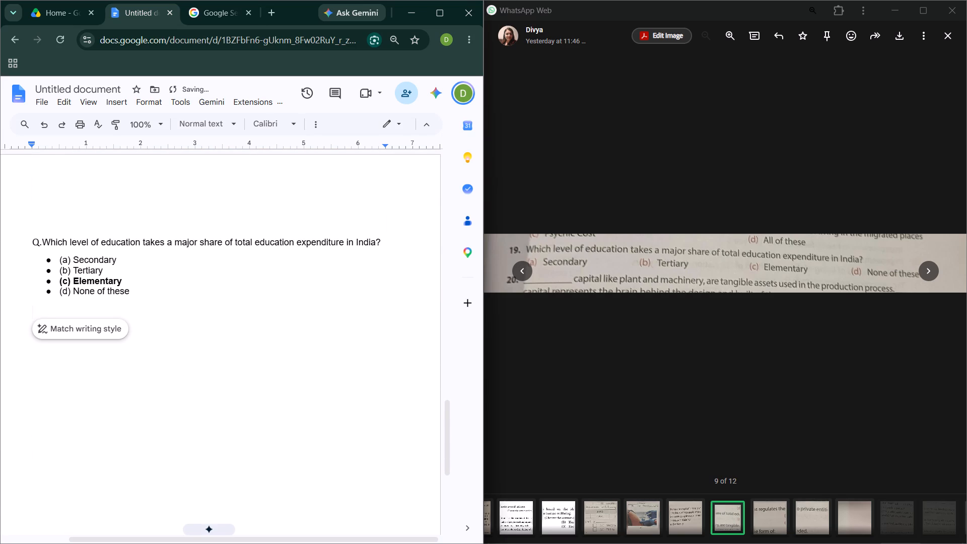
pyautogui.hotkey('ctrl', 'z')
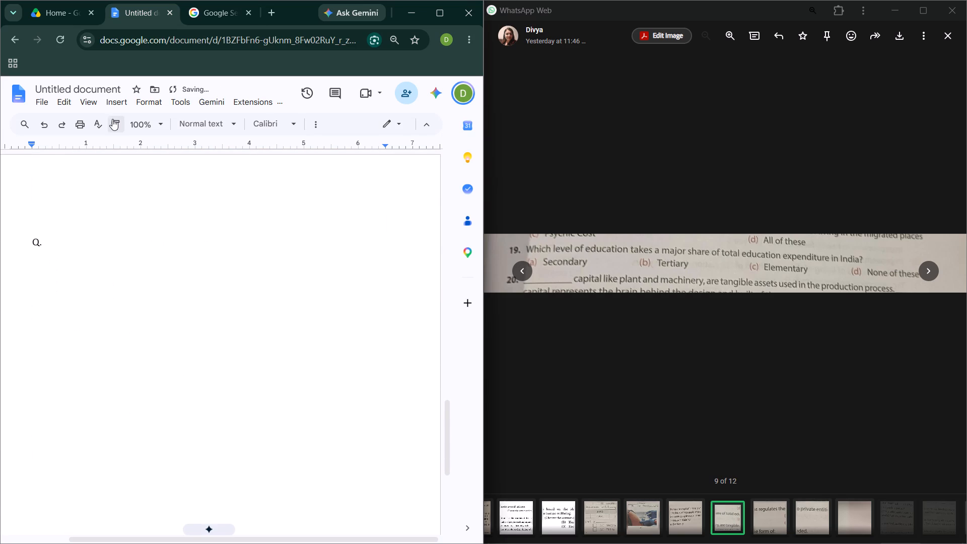
# Return to the image search results showing Question 19 on education expenditure.
pyautogui.click(223, 17)
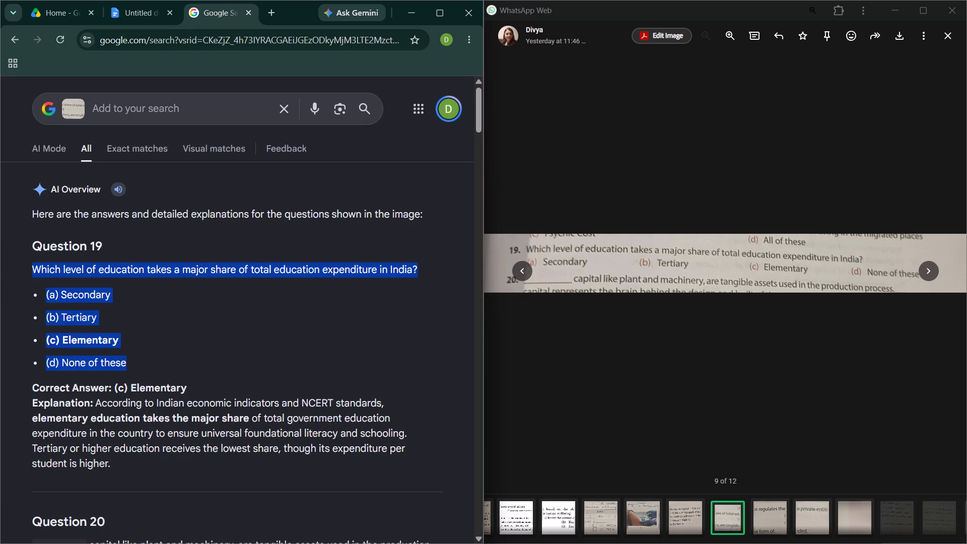
pyautogui.click(73, 113)
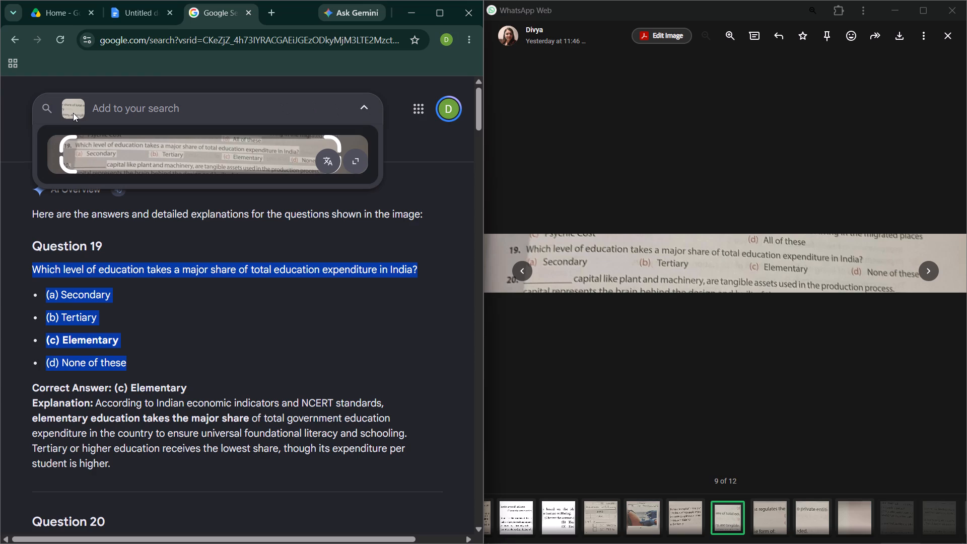
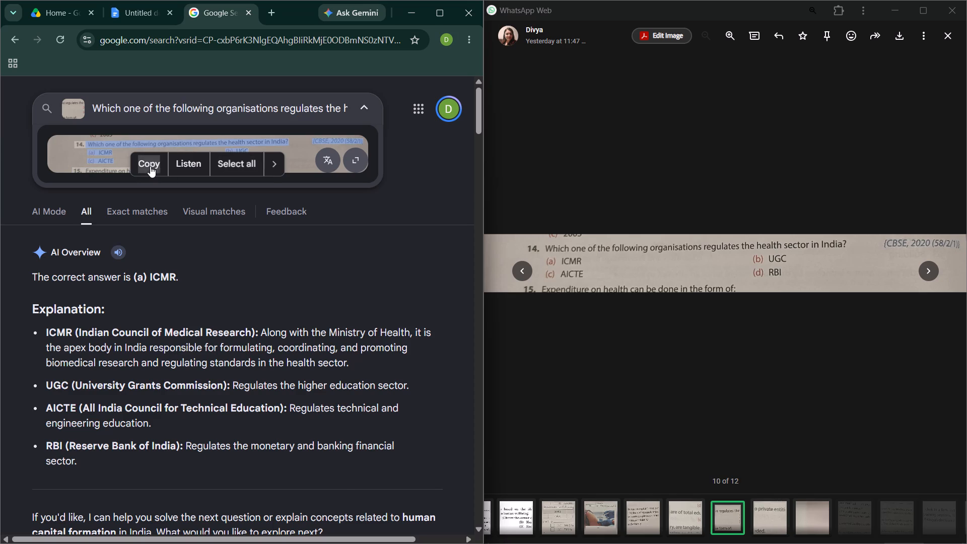
# Paste the copied health sector regulator question with its four options after the last "Q." in the untitled document and delete its CBSE, 2020 (58/2/1) citation line.
pyautogui.click(154, 9)
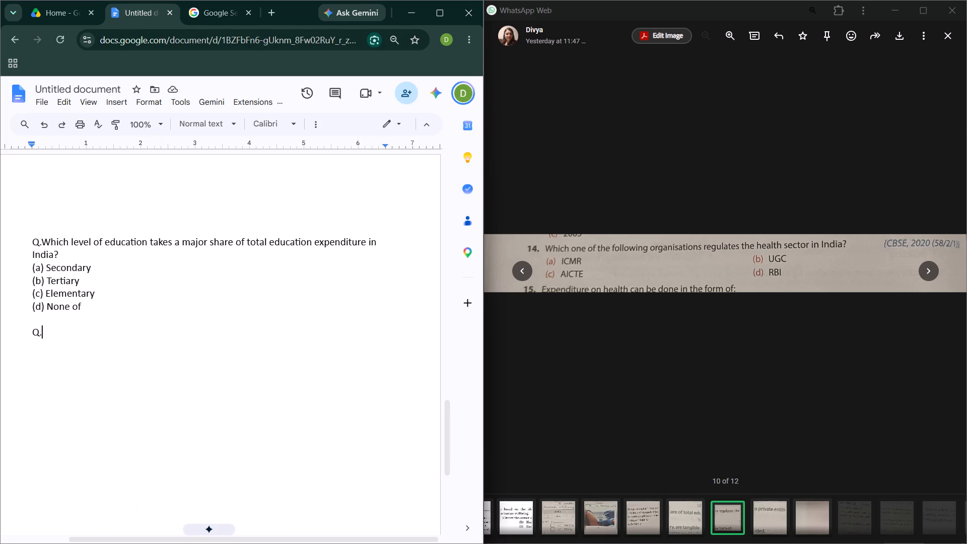
pyautogui.hotkey('ctrl', 'v')
pyautogui.doubleClick(129, 351)
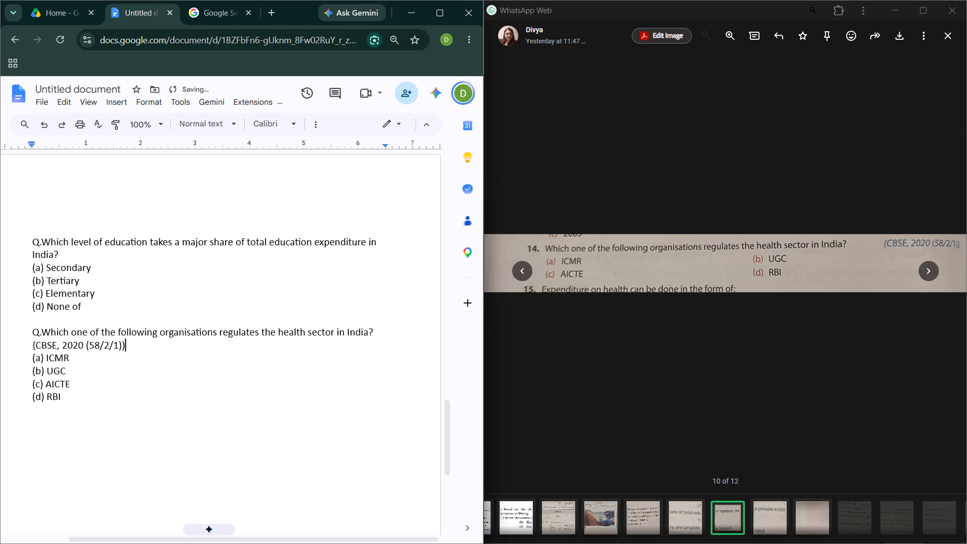
pyautogui.tripleClick(113, 349)
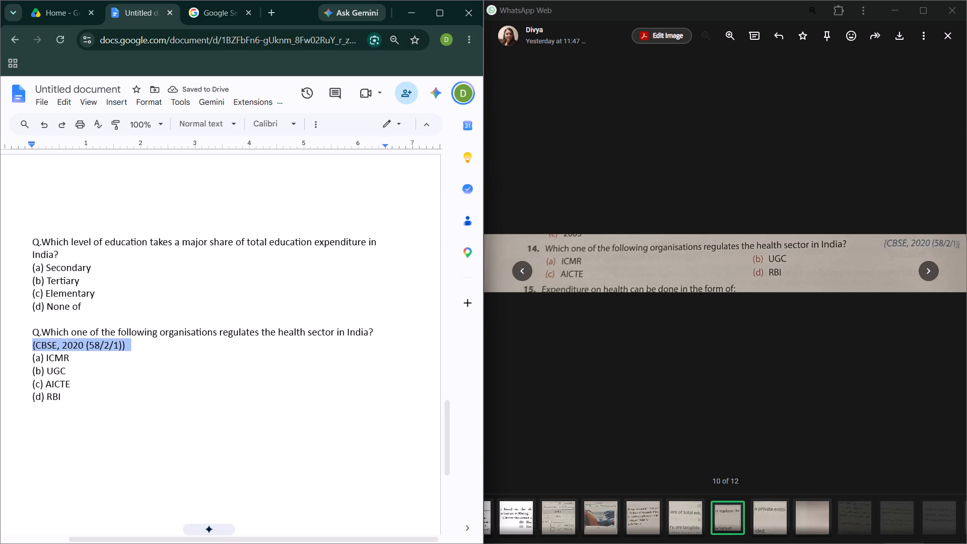
pyautogui.press('BackSpace')
pyautogui.click(102, 405)
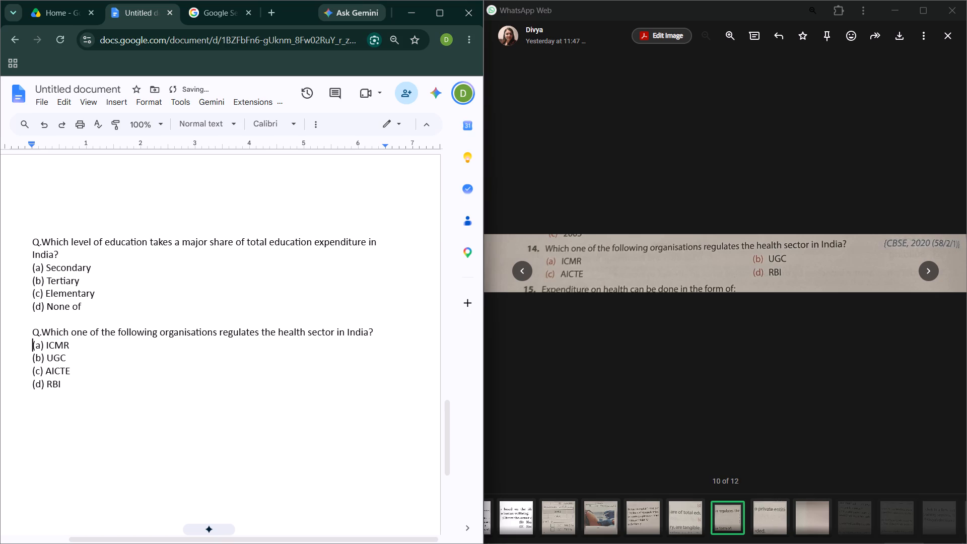
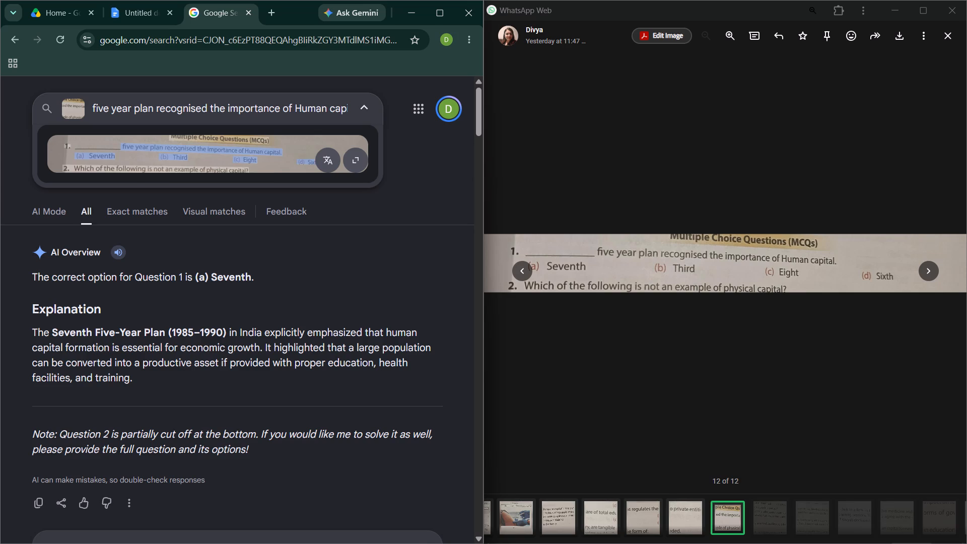
# Copy the five year plan question and its options from the searched image into the document after the last "Q.", preceded by a seven-underscore blank.
pyautogui.moveTo(310, 161); pyautogui.dragTo(311, 161)
pyautogui.click(151, 160)
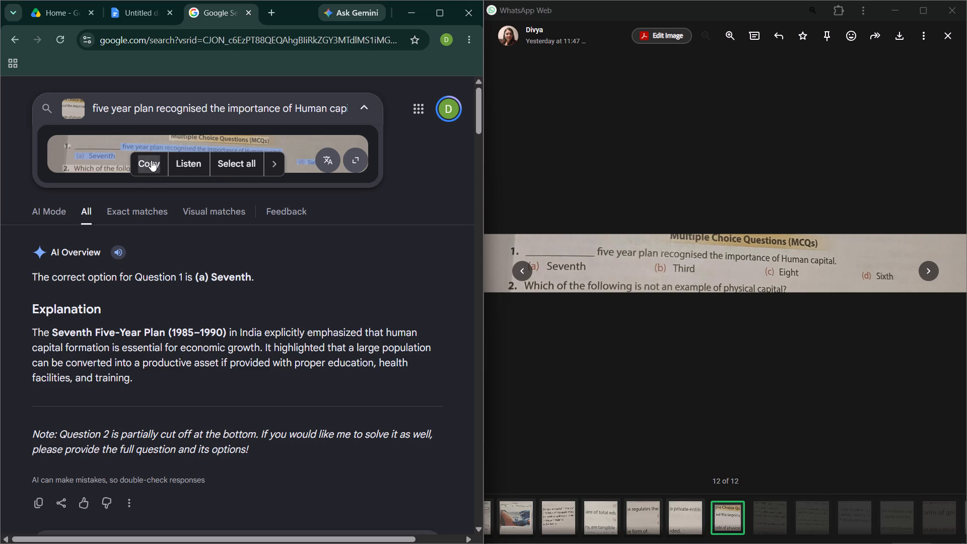
pyautogui.click(153, 19)
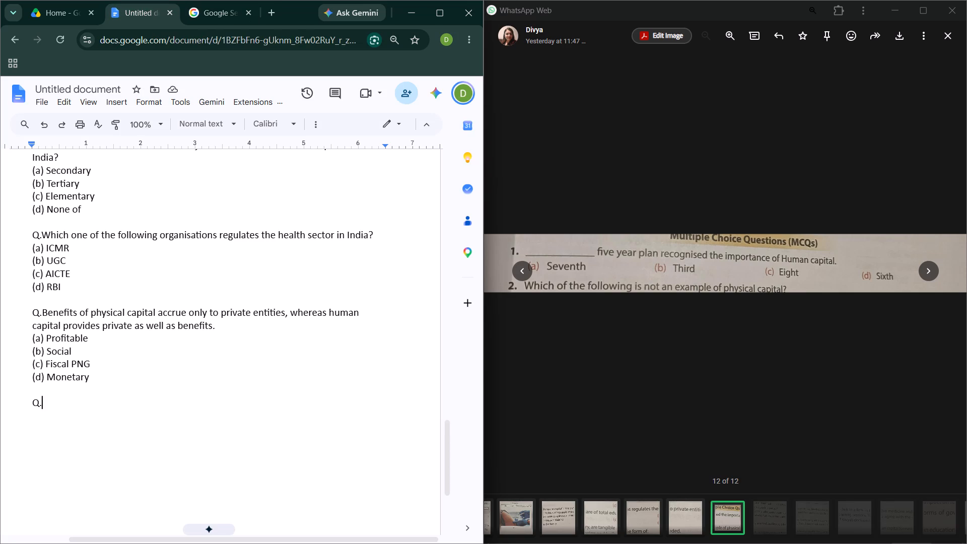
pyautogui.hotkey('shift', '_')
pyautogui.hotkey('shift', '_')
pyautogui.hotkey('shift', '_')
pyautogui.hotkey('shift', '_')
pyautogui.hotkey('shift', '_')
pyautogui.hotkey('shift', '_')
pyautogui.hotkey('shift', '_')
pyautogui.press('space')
pyautogui.hotkey('ctrl', 'v')
pyautogui.scroll(-2, 137, 227)
pyautogui.press('Return')
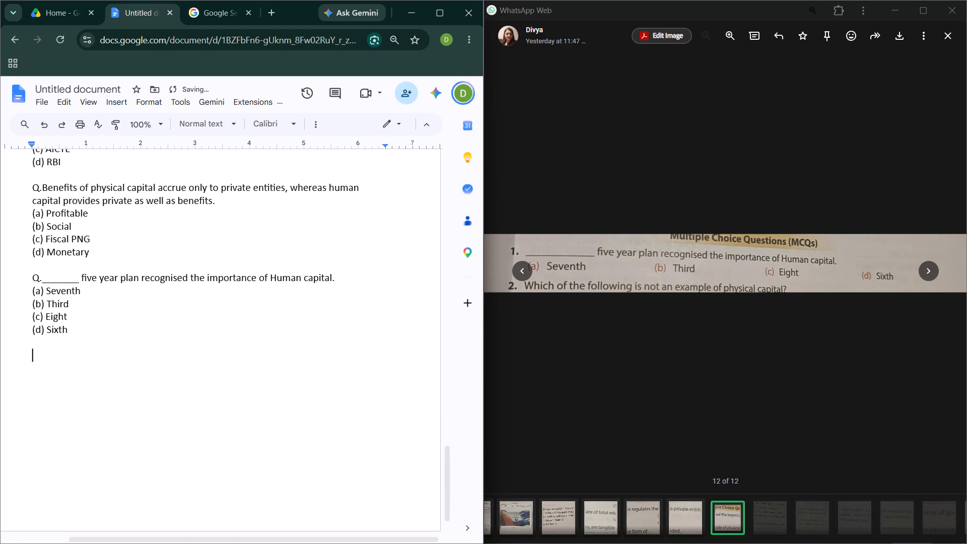
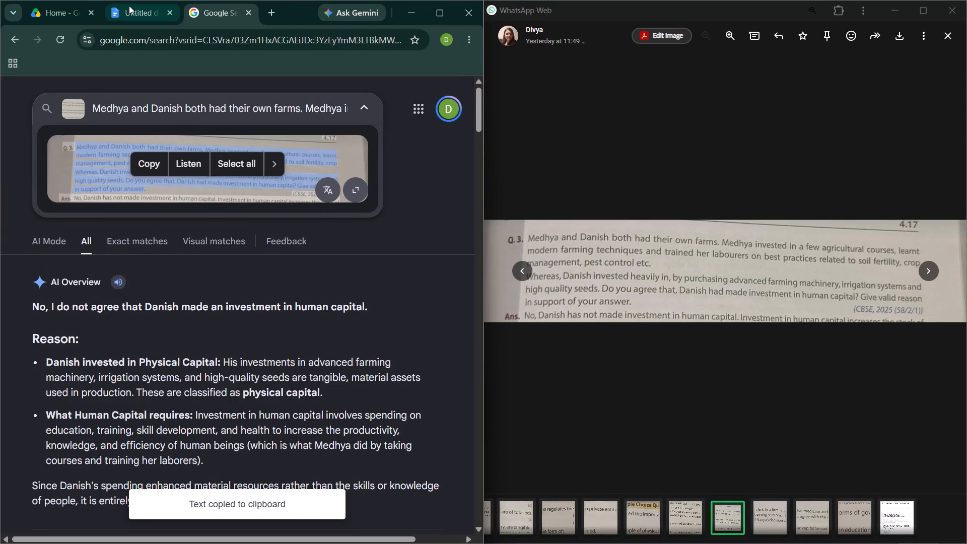
# Paste the copied Medhya and Danish farms question after the "Q." on the untitled document's new page and add blank lines below it.
pyautogui.click(129, 6)
pyautogui.scroll(-2, 92, 364)
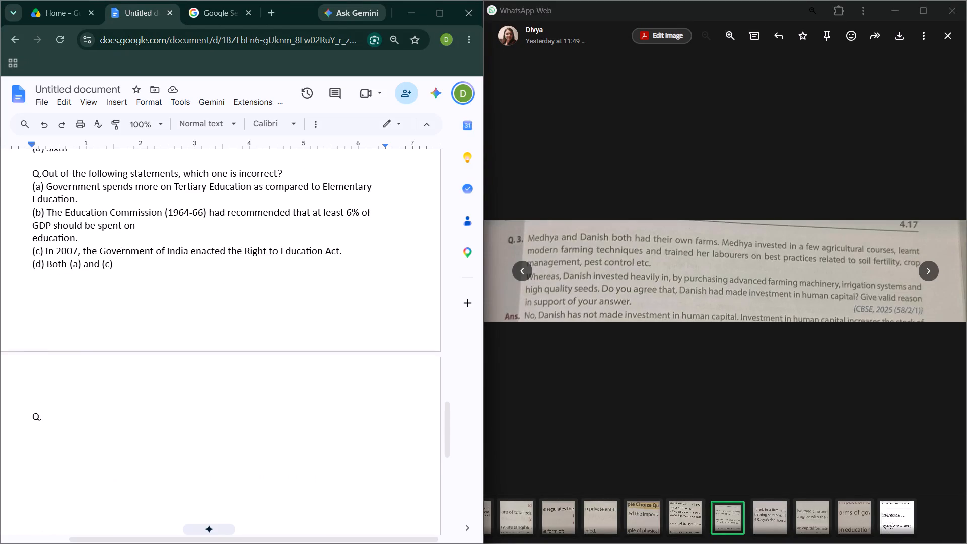
pyautogui.hotkey('ctrl', 'v')
pyautogui.press('Return')
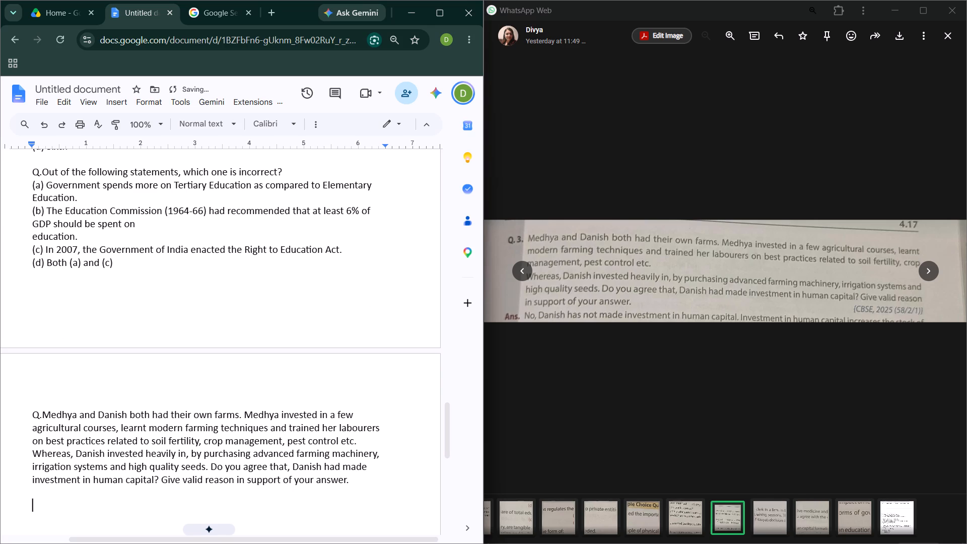
pyautogui.press('Return')
pyautogui.scroll(-3, 92, 364)
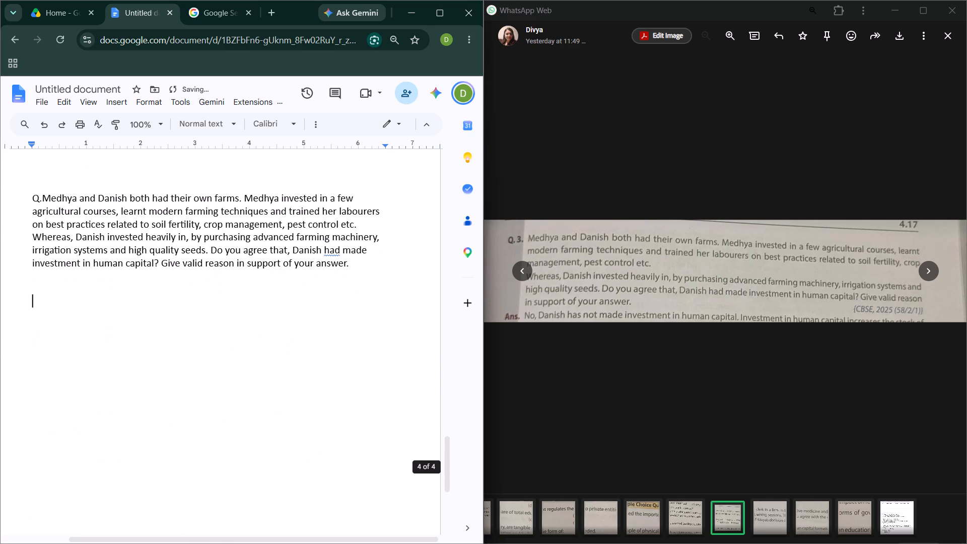
# Start a new "Q." line below the Medhya and Danish question and remove the extra blank line above it.
pyautogui.hotkey('shift', 'q')
pyautogui.press('.')
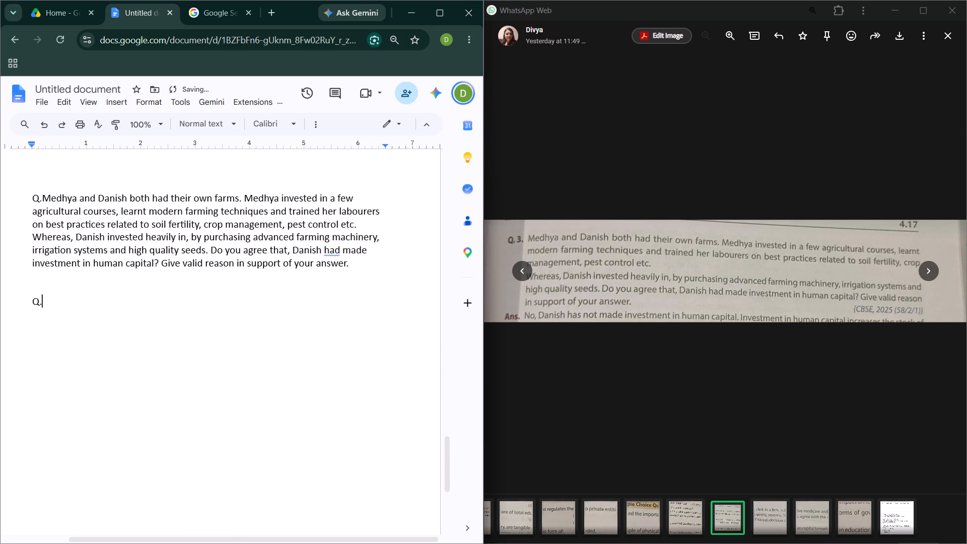
pyautogui.press('Up')
pyautogui.press('BackSpace')
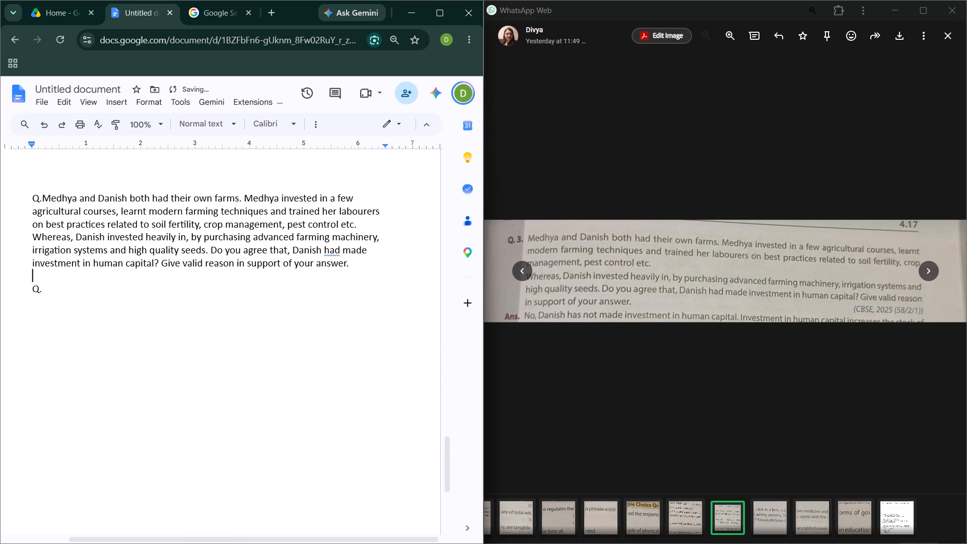
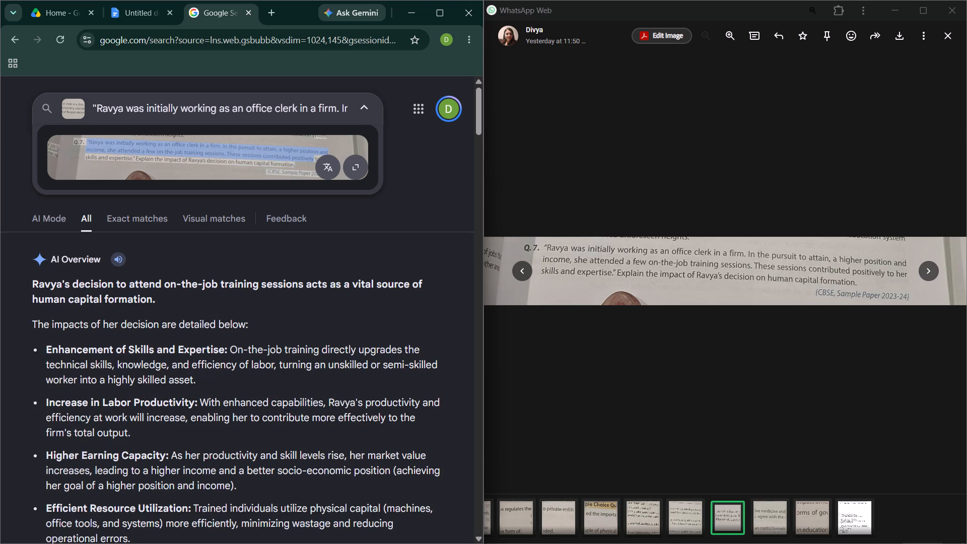
# Copy the full Ravya office clerk question from the image search result and paste it after the empty "Q." in the Google Docs document.
pyautogui.moveTo(296, 162); pyautogui.dragTo(296, 168)
pyautogui.click(159, 157)
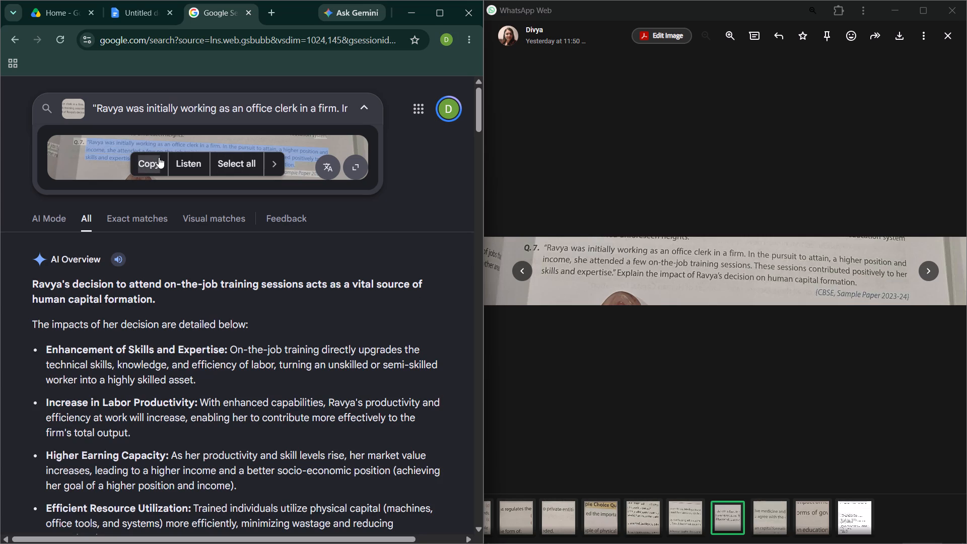
pyautogui.click(133, 4)
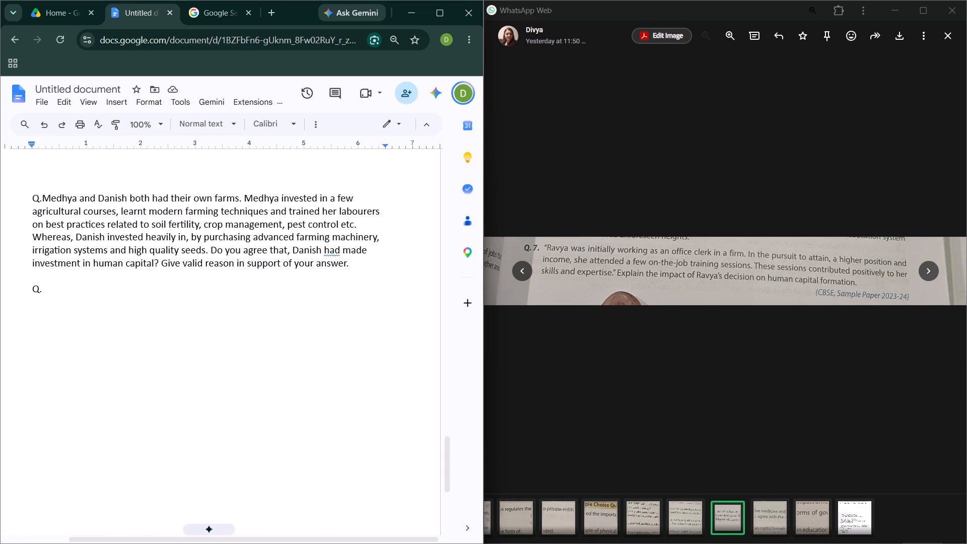
pyautogui.hotkey('ctrl', 'v')
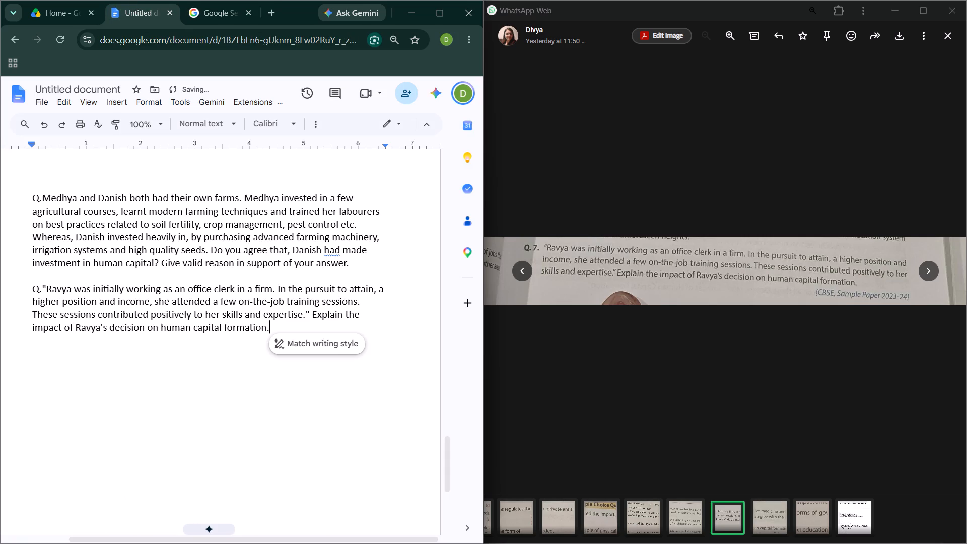
# Start a new "Q" line below the Ravya question, leaving one blank line between them.
pyautogui.press('Return')
pyautogui.press('Return')
pyautogui.hotkey('shift', 'q')
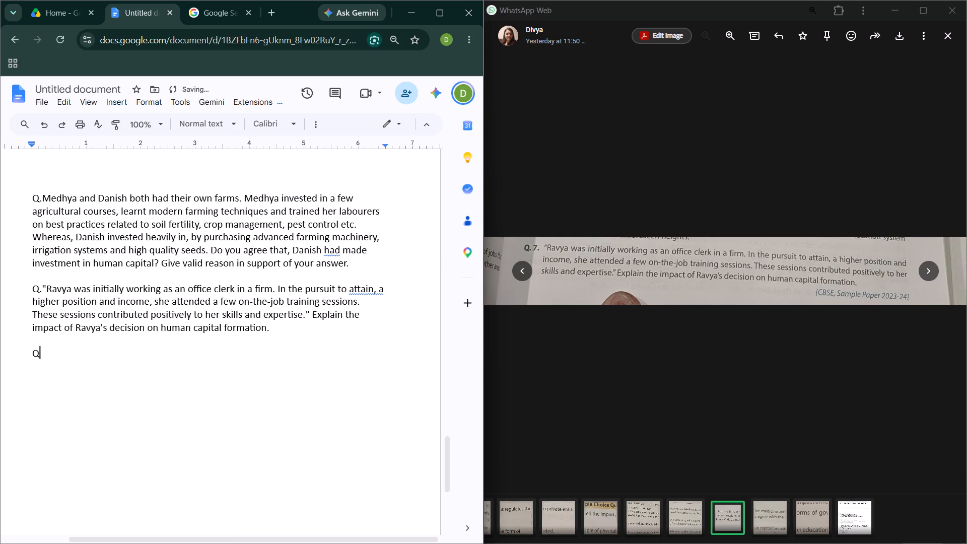
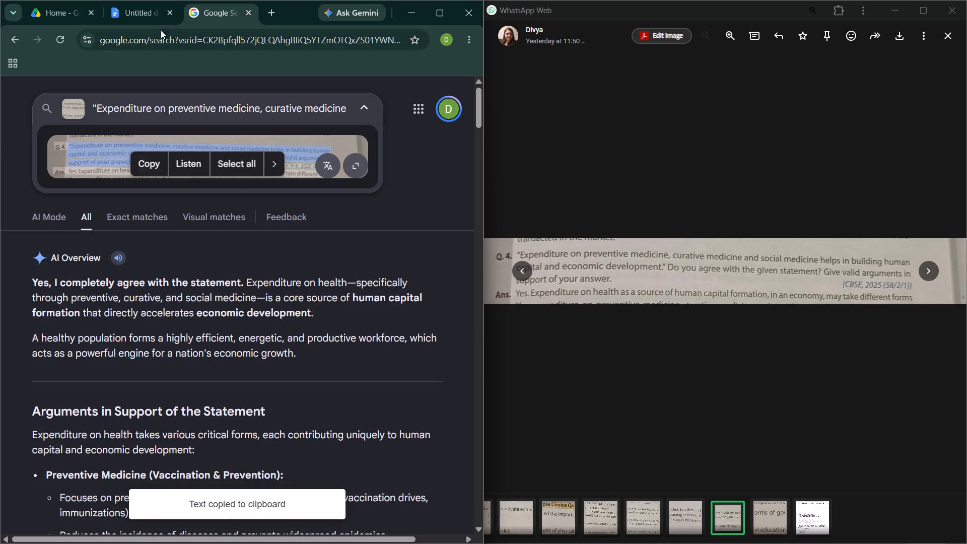
# Paste the copied question on preventive, curative and social medicine expenditure after the empty "Q." in the Google Docs document.
pyautogui.click(147, 12)
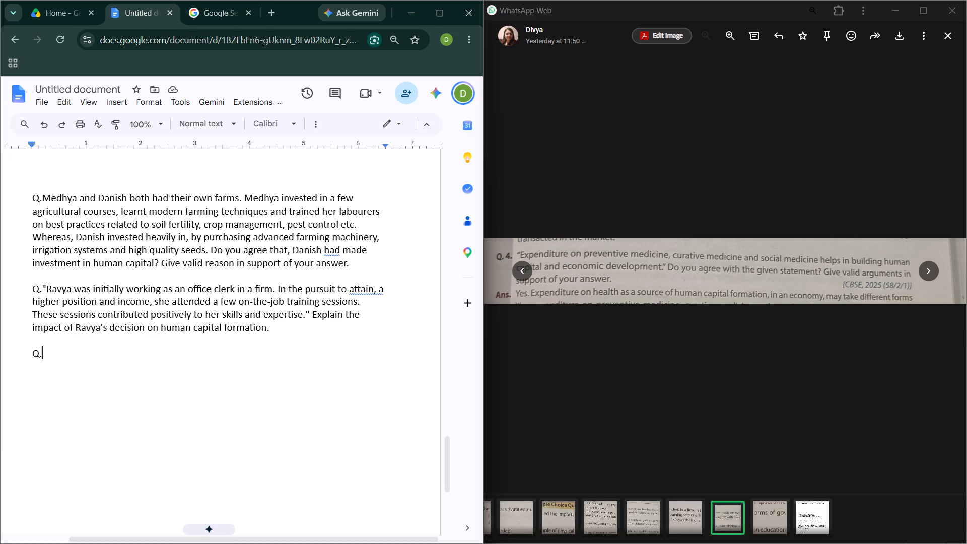
pyautogui.hotkey('ctrl', 'v')
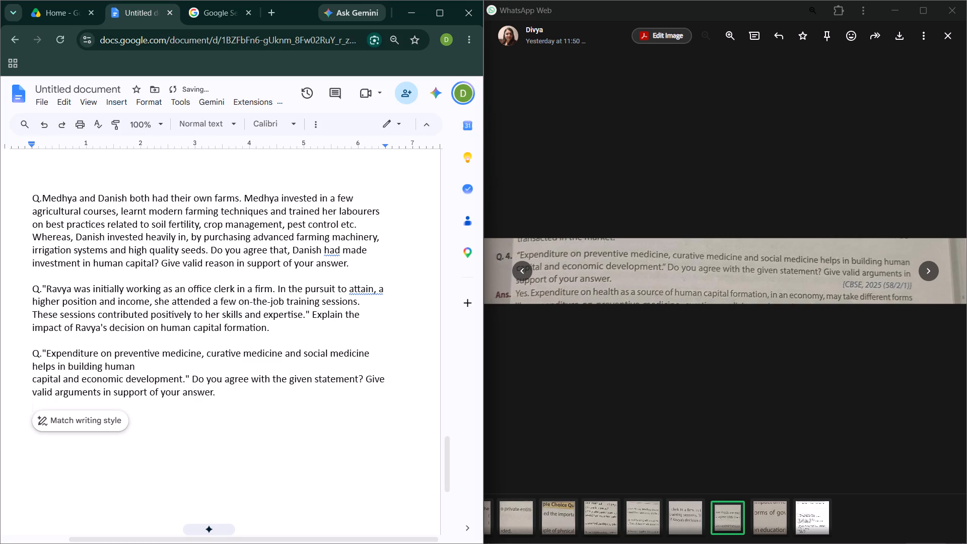
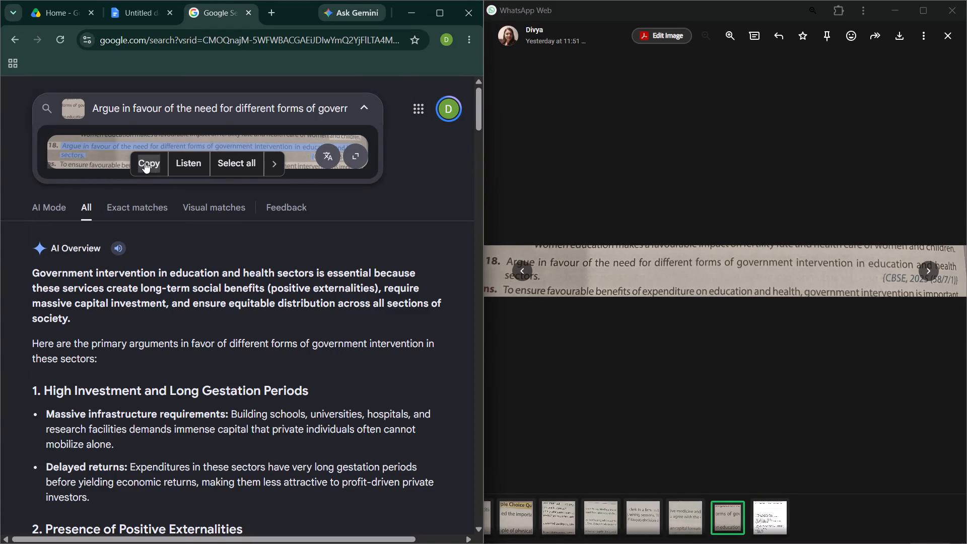
# Add the copied question on government intervention in education and health sectors after a new "Q." in the document, removing the stray opening bracket.
pyautogui.click(147, 8)
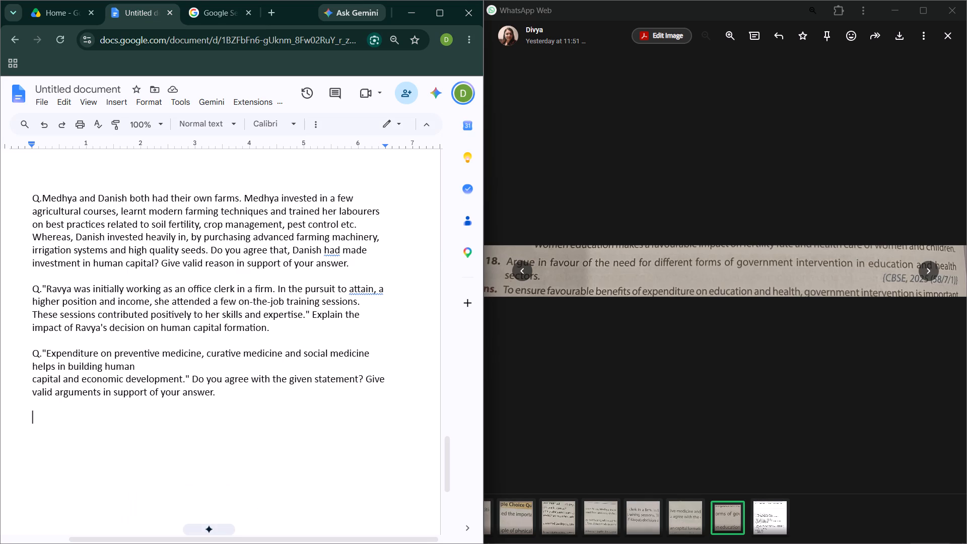
pyautogui.hotkey('shift', 'q')
pyautogui.press('.')
pyautogui.hotkey('ctrl', 'v')
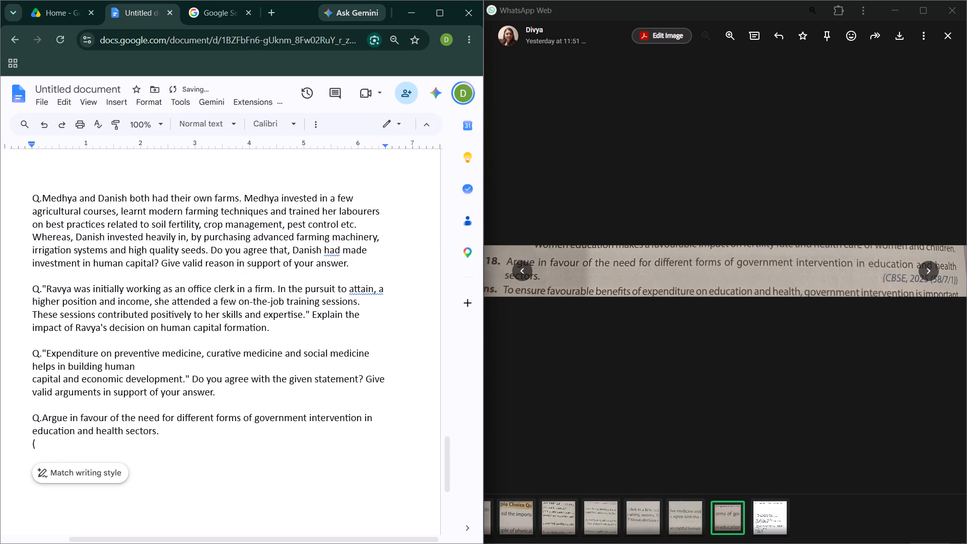
pyautogui.scroll(-2, 180, 369)
pyautogui.press('BackSpace')
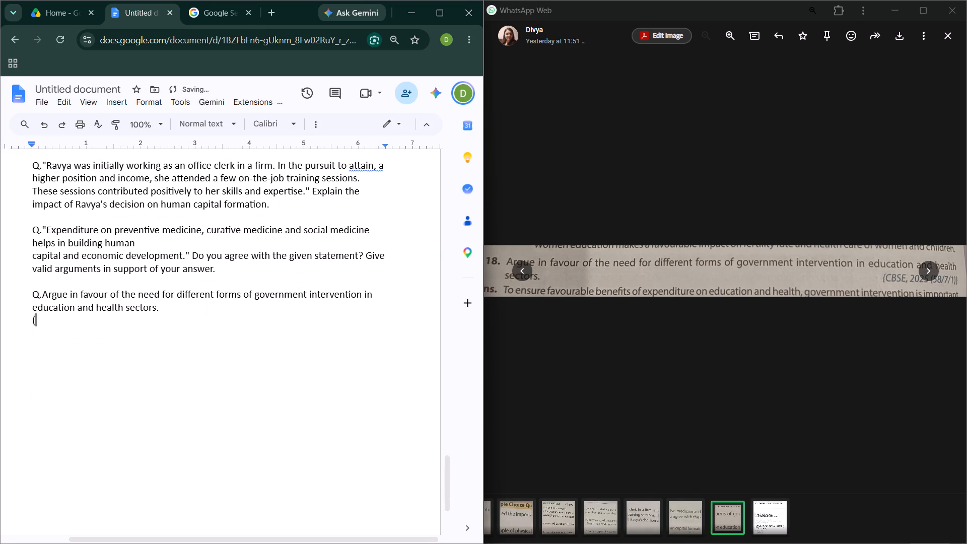
pyautogui.press('BackSpace')
pyautogui.press('BackSpace')
# Review the order of the multiple-choice and descriptive questions already transcribed in the document.
pyautogui.scroll(3, 180, 369)
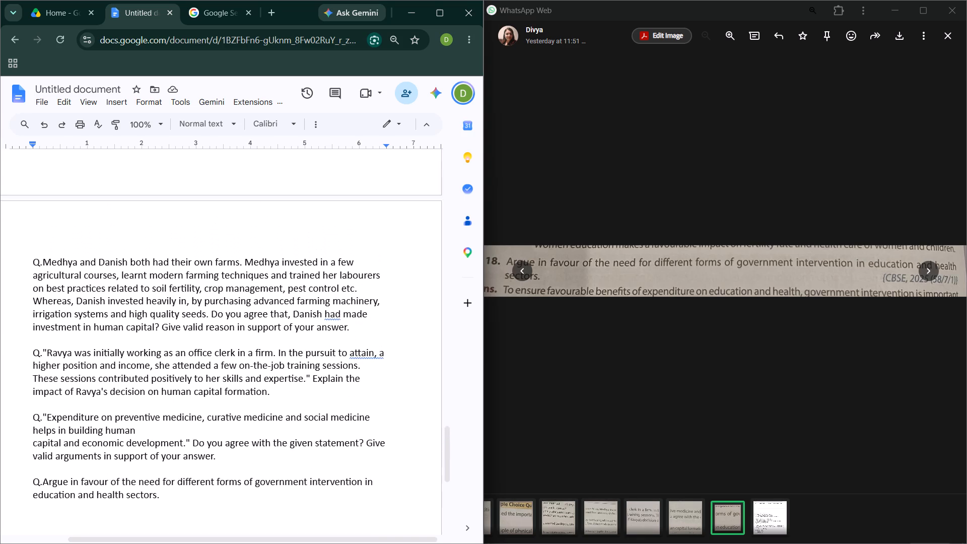
pyautogui.scroll(3, 180, 369)
pyautogui.scroll(-2, 180, 369)
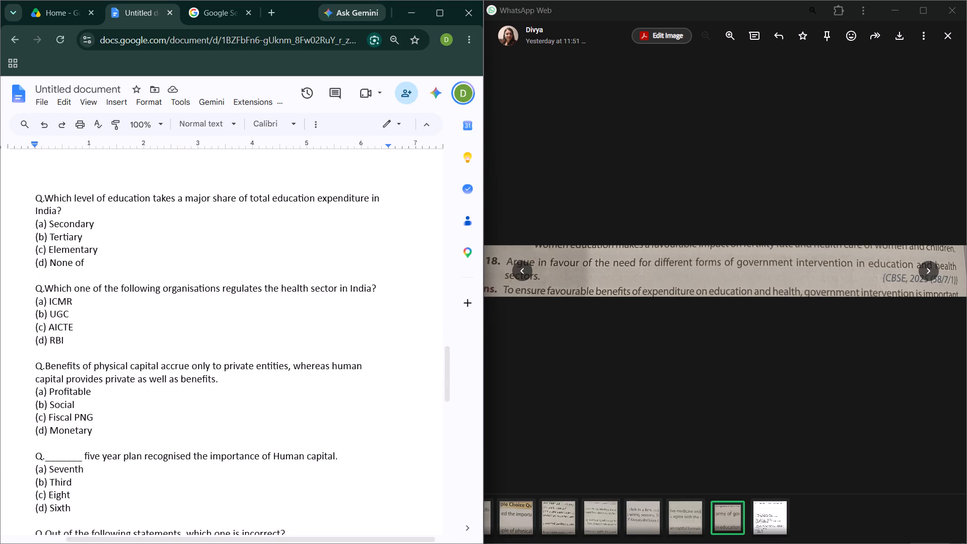
pyautogui.scroll(-4, 180, 369)
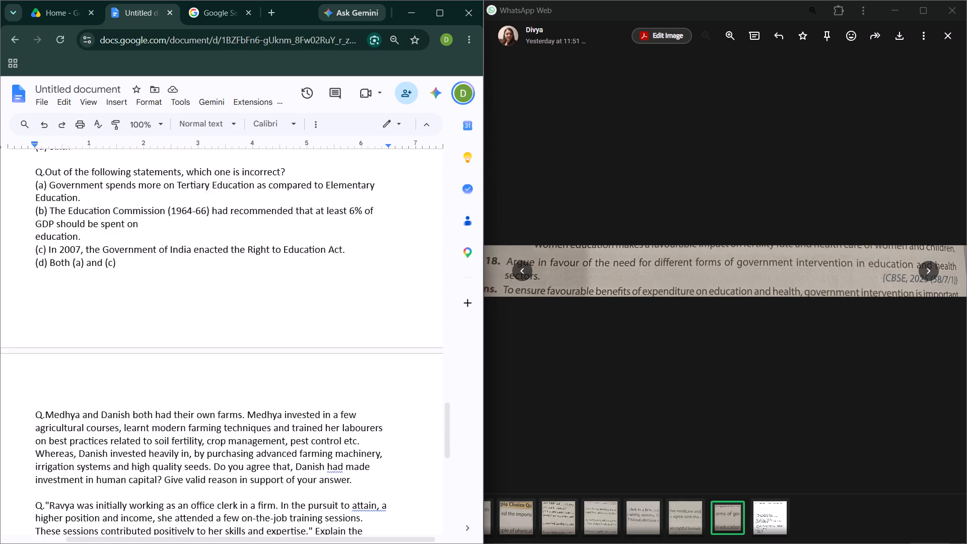
pyautogui.scroll(-2, 180, 369)
pyautogui.scroll(7, 180, 369)
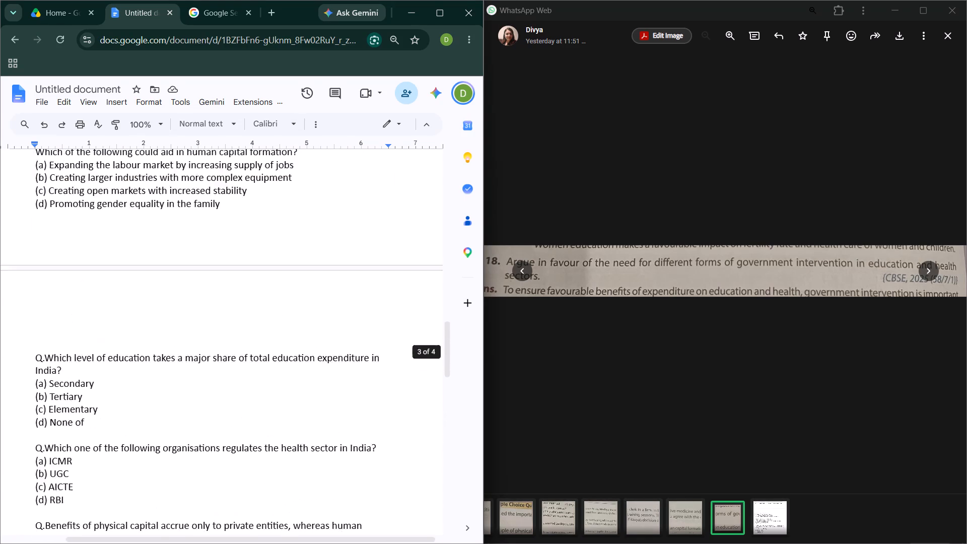
pyautogui.scroll(7, 180, 369)
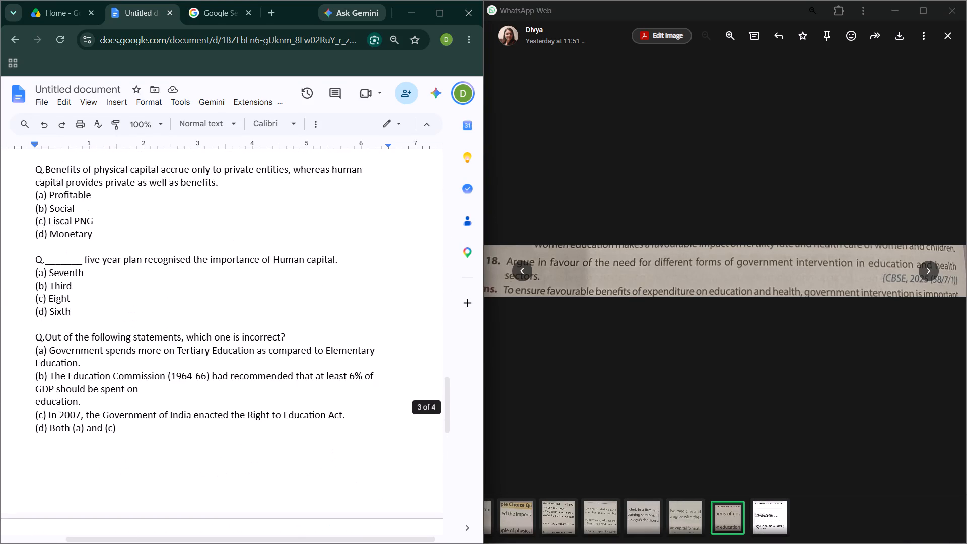
pyautogui.scroll(3, 180, 369)
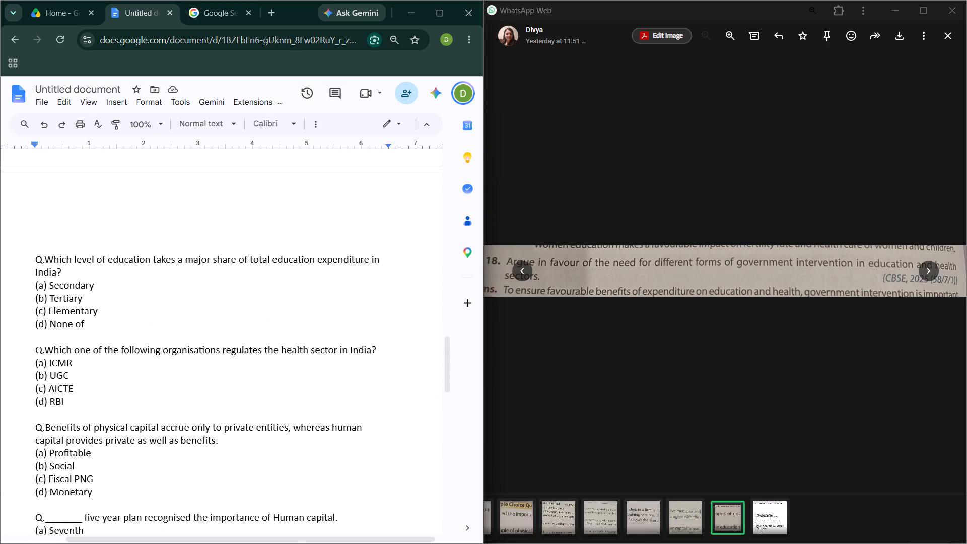
pyautogui.scroll(1, 180, 369)
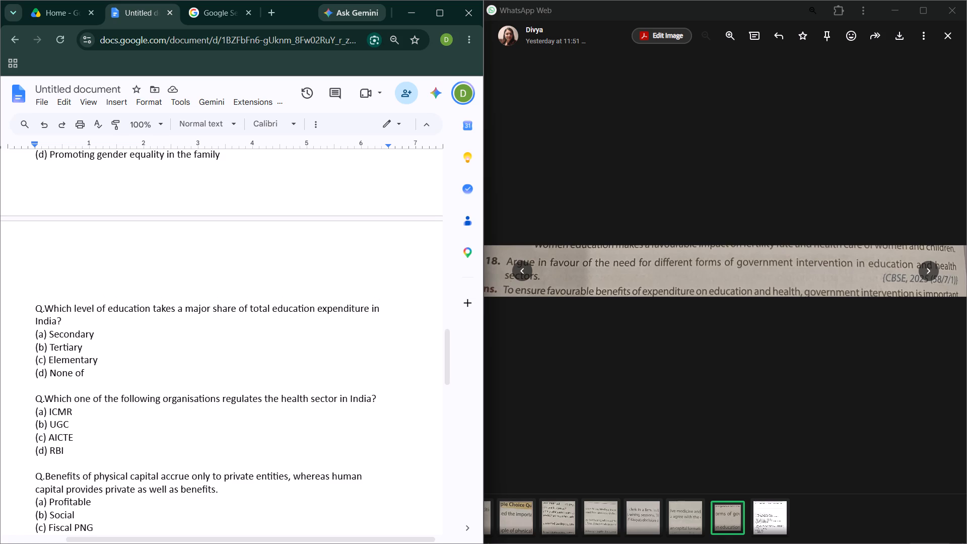
# Cut the "Identify and explain the three kinds of medicines" question with its picture from among the multiple-choice questions and remove the leftover blank lines.
pyautogui.scroll(3, 180, 369)
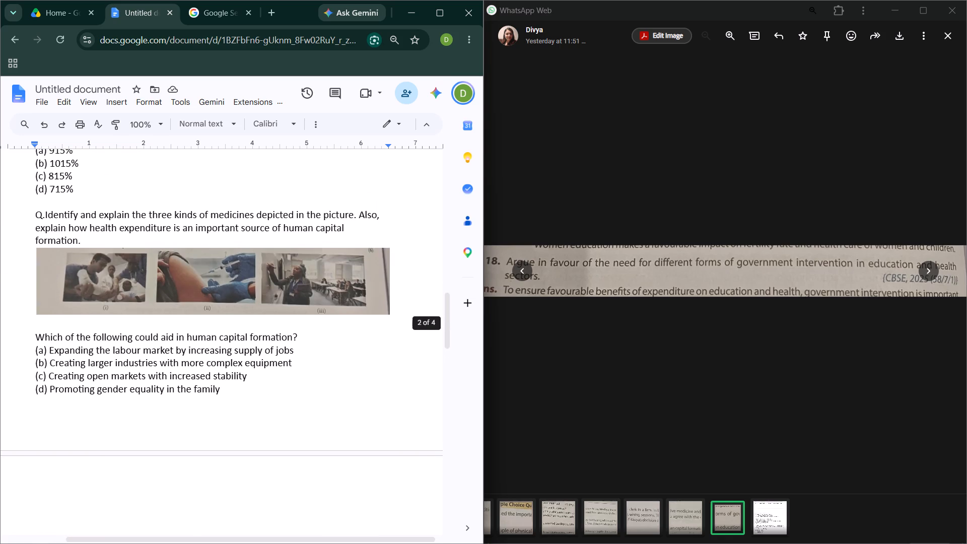
pyautogui.scroll(1, 180, 369)
pyautogui.scroll(-1, 180, 369)
pyautogui.moveTo(417, 379); pyautogui.dragTo(26, 282)
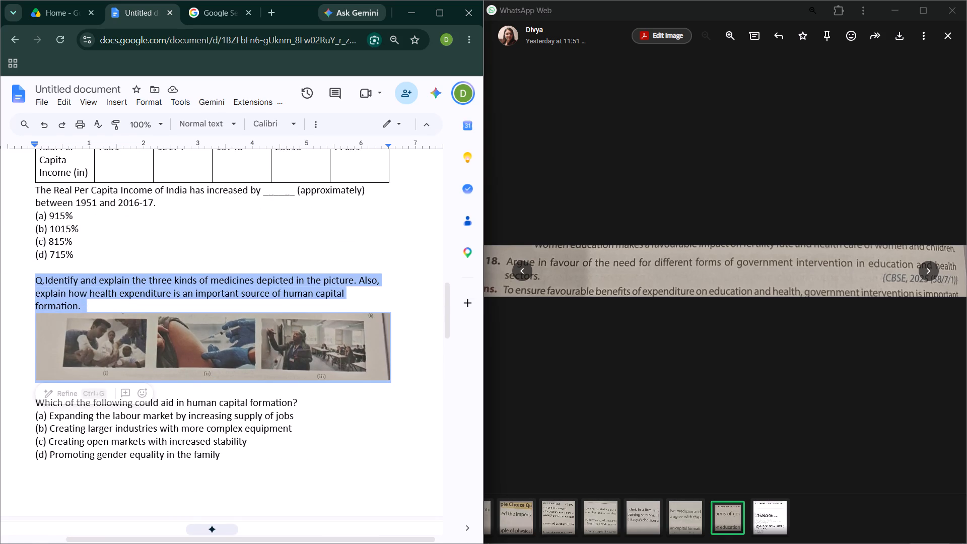
pyautogui.hotkey('ctrl', 'x')
pyautogui.scroll(-4, 26, 282)
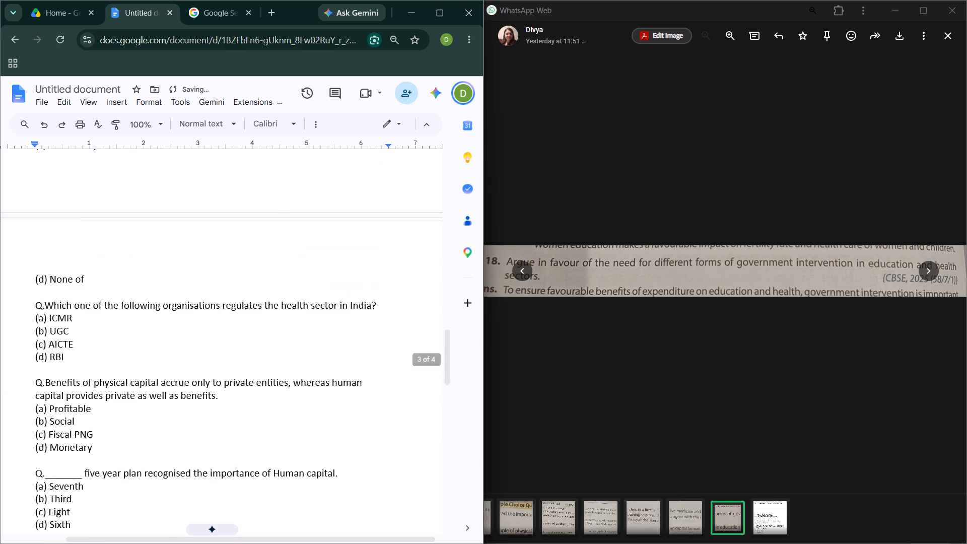
pyautogui.scroll(-3, 26, 282)
pyautogui.press('BackSpace')
pyautogui.scroll(-3, 26, 282)
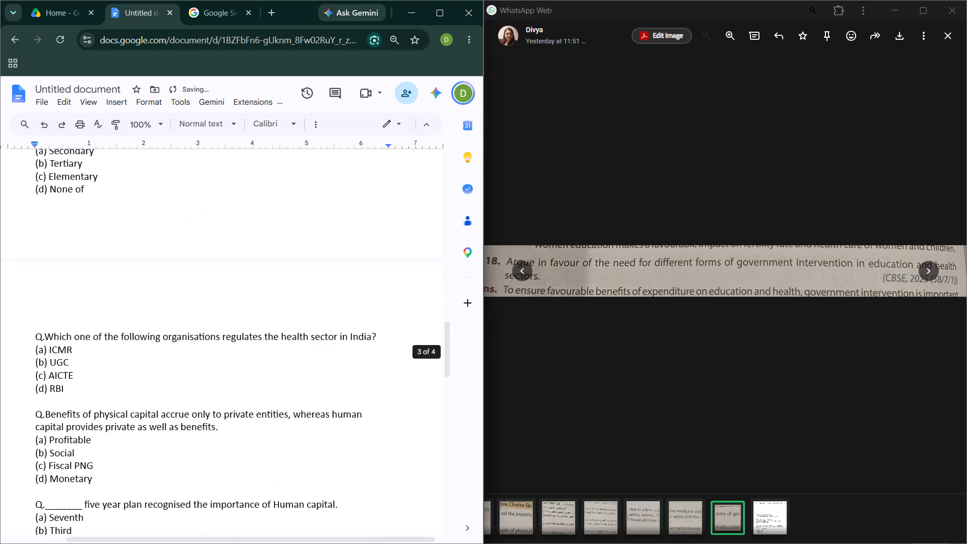
pyautogui.press('BackSpace')
# Paste the cut medicines question and picture on a new line between the Ravya question and the "Expenditure on preventive medicine" question.
pyautogui.scroll(-3, 26, 282)
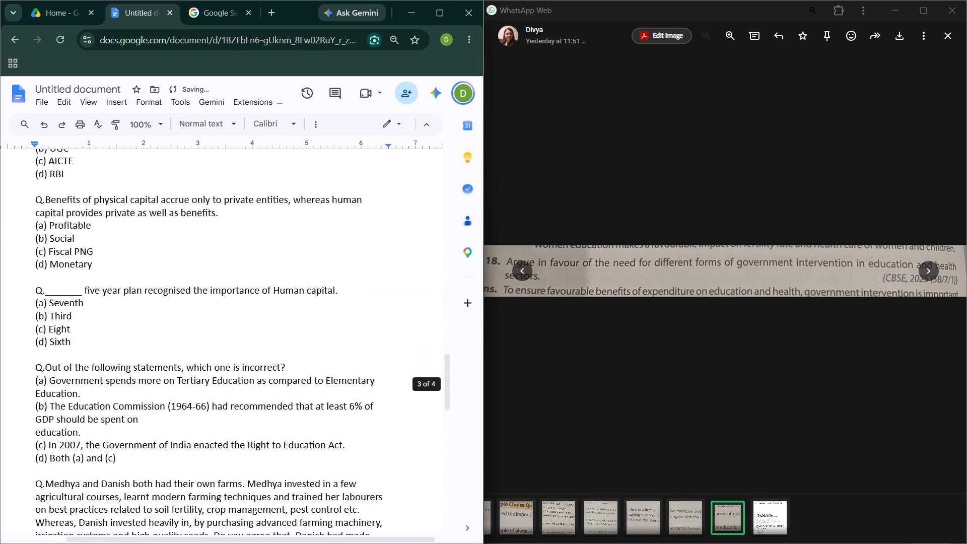
pyautogui.scroll(-7, 26, 282)
pyautogui.scroll(5, 26, 282)
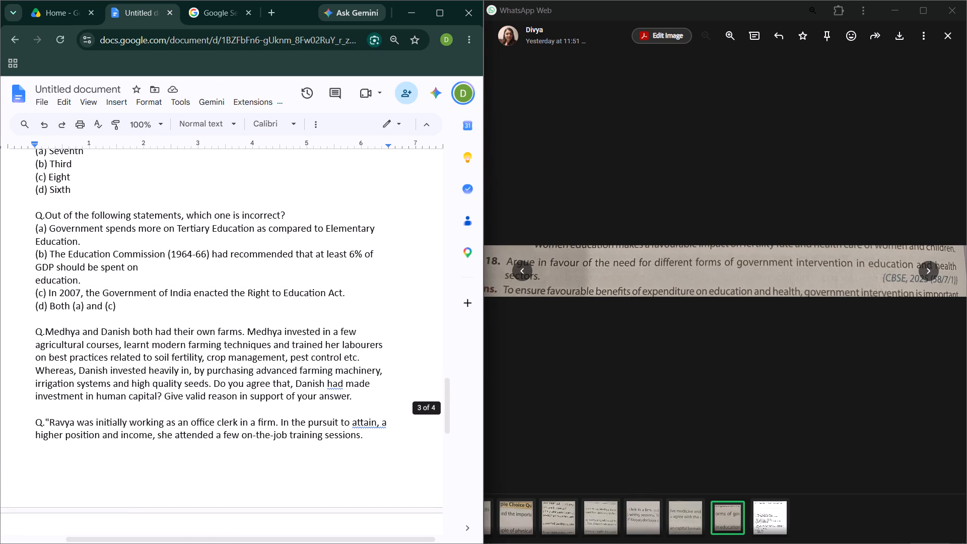
pyautogui.scroll(-3, 44, 371)
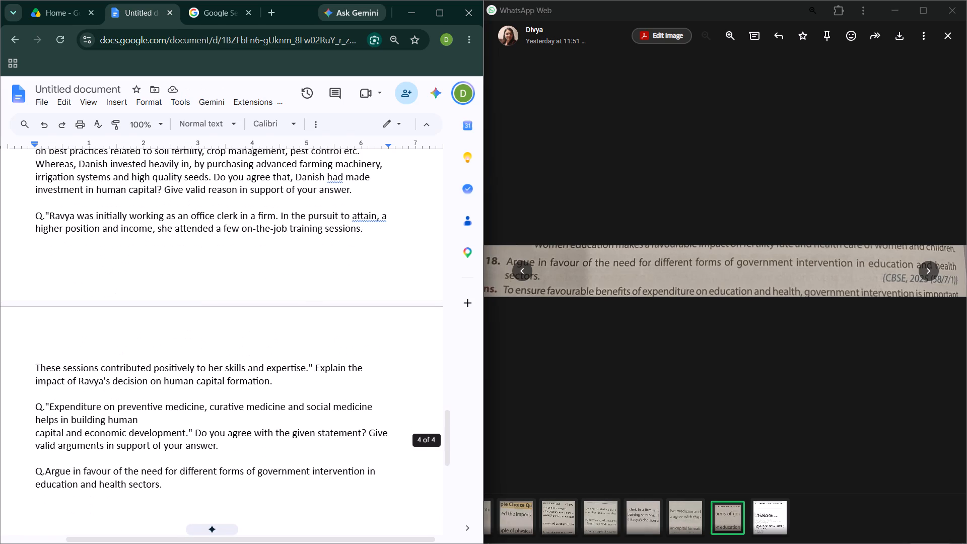
pyautogui.click(37, 394)
pyautogui.press('Return')
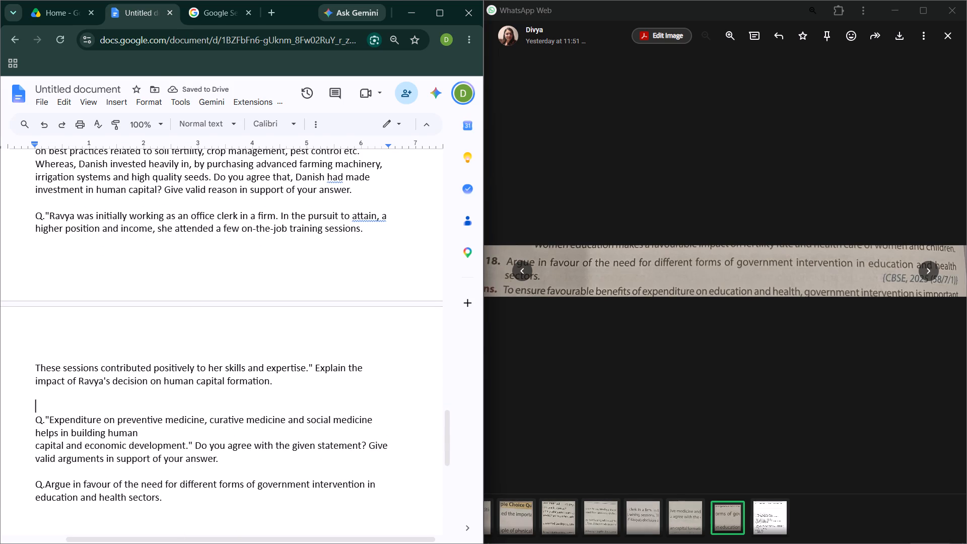
pyautogui.hotkey('ctrl', 'v')
pyautogui.scroll(-1, 37, 394)
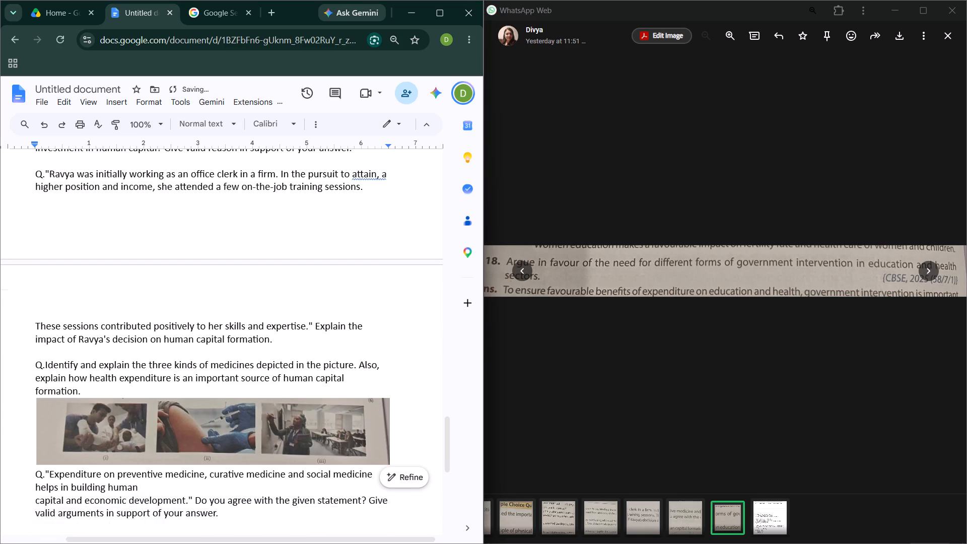
# Insert a blank line between the medicines picture and the "Expenditure on preventive medicine" question.
pyautogui.scroll(-2, 37, 394)
pyautogui.press('Return')
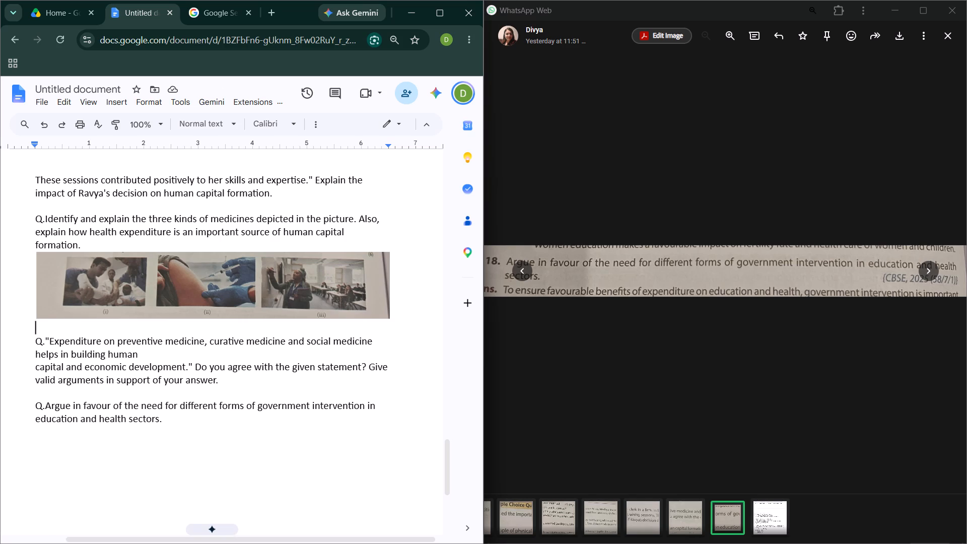
# Cut the Keha and Mandeep "Refer the following text carefully" question from among the multiple-choice questions and remove the leftover blank line.
pyautogui.scroll(8, 107, 439)
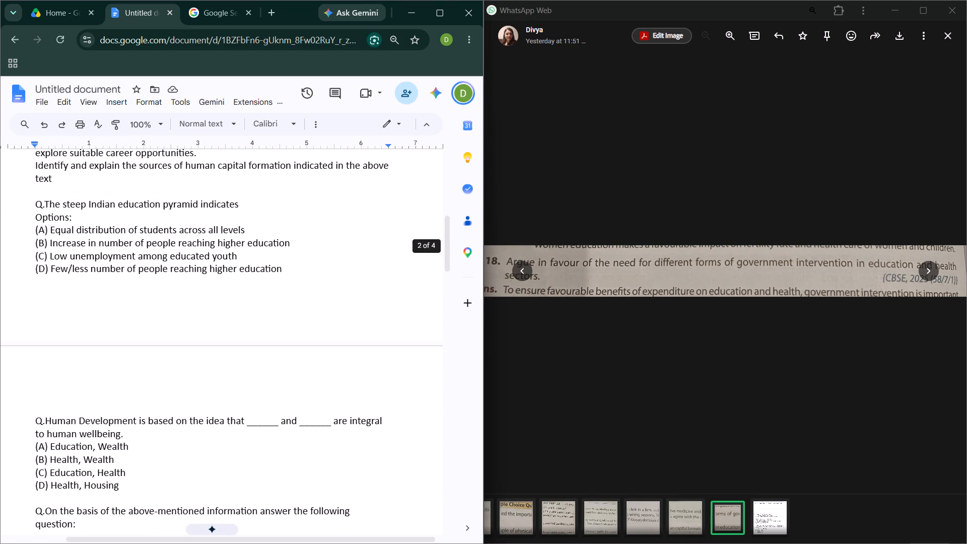
pyautogui.scroll(-6, 107, 439)
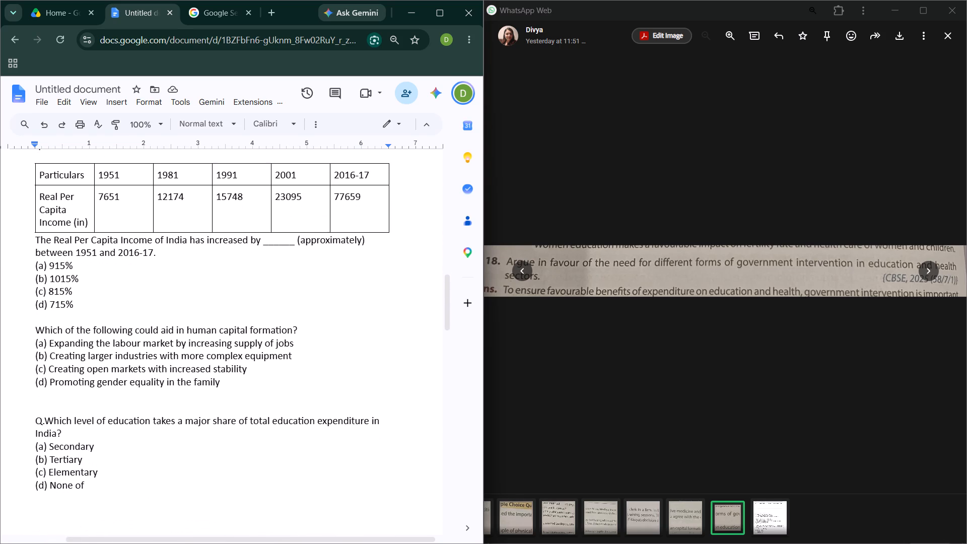
pyautogui.scroll(5, 58, 392)
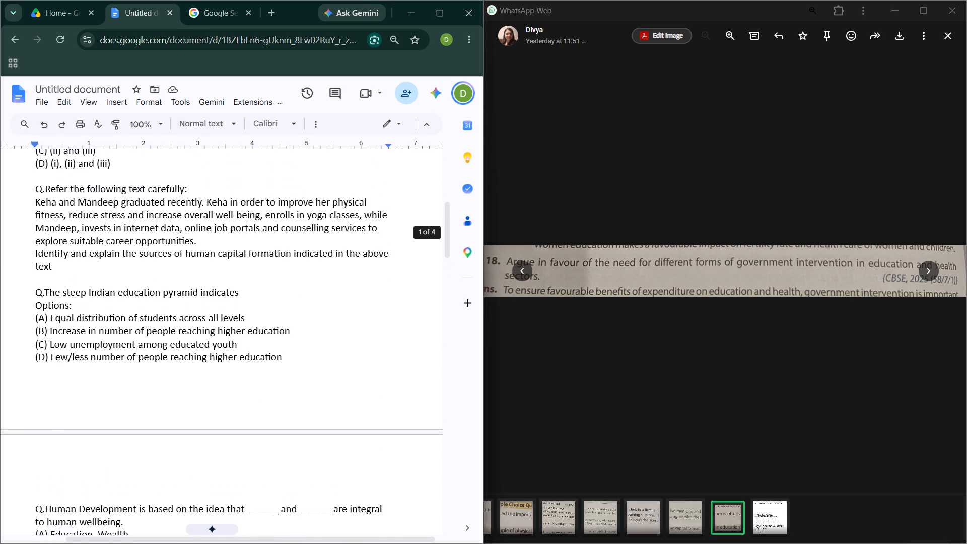
pyautogui.scroll(2, 58, 392)
pyautogui.moveTo(55, 407); pyautogui.dragTo(30, 323)
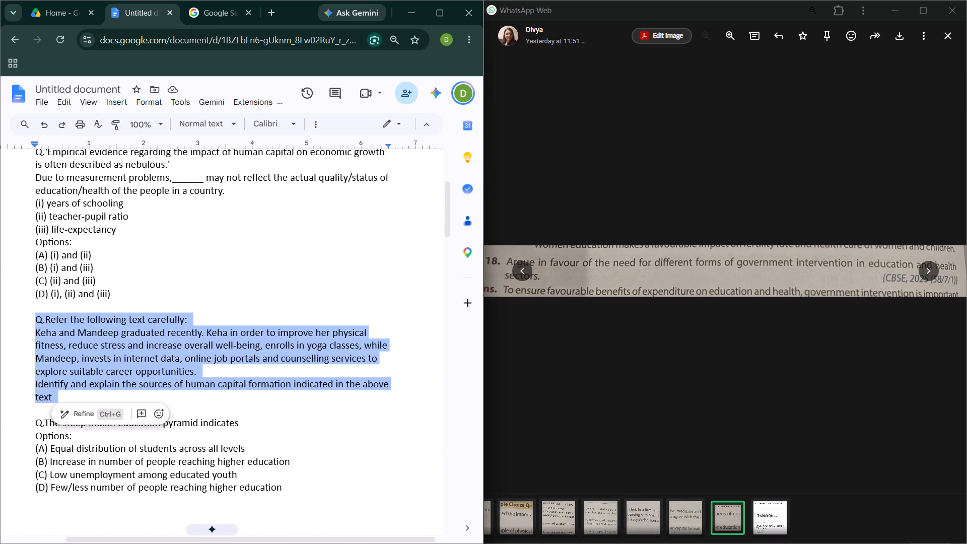
pyautogui.hotkey('ctrl', 'x')
pyautogui.press('BackSpace')
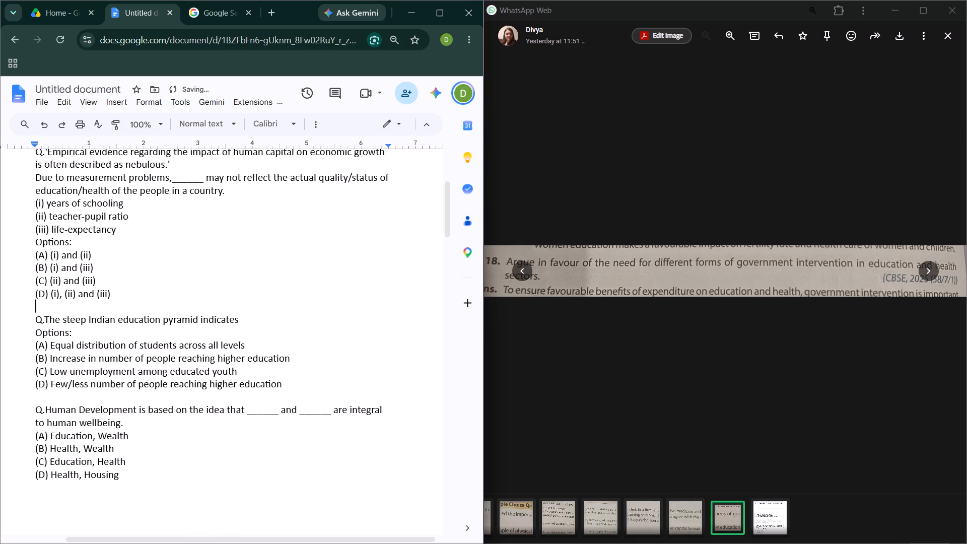
# Place the cursor on the blank line between the Medhya and Danish question and the Ravya question, ready for the cut question.
pyautogui.scroll(-10, 30, 323)
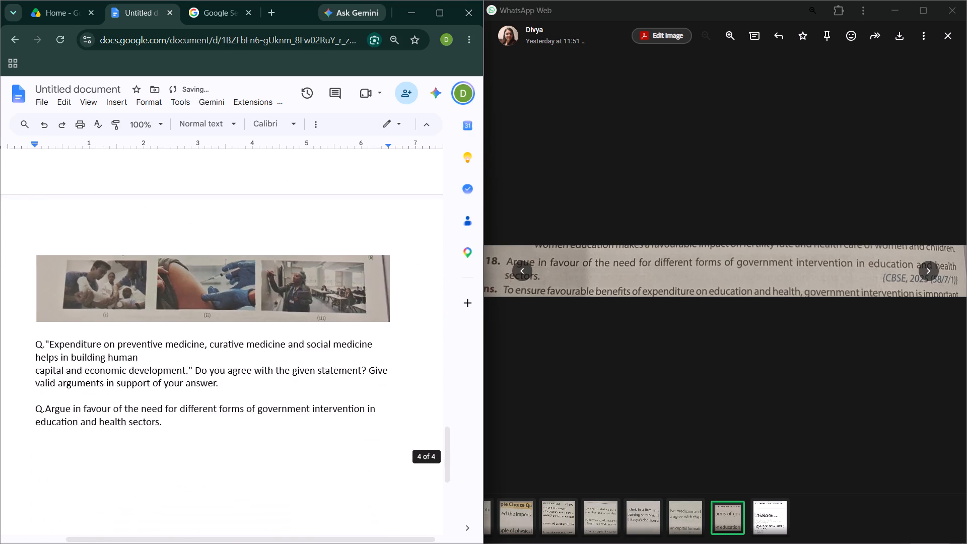
pyautogui.scroll(-1, 30, 323)
pyautogui.scroll(2, 38, 348)
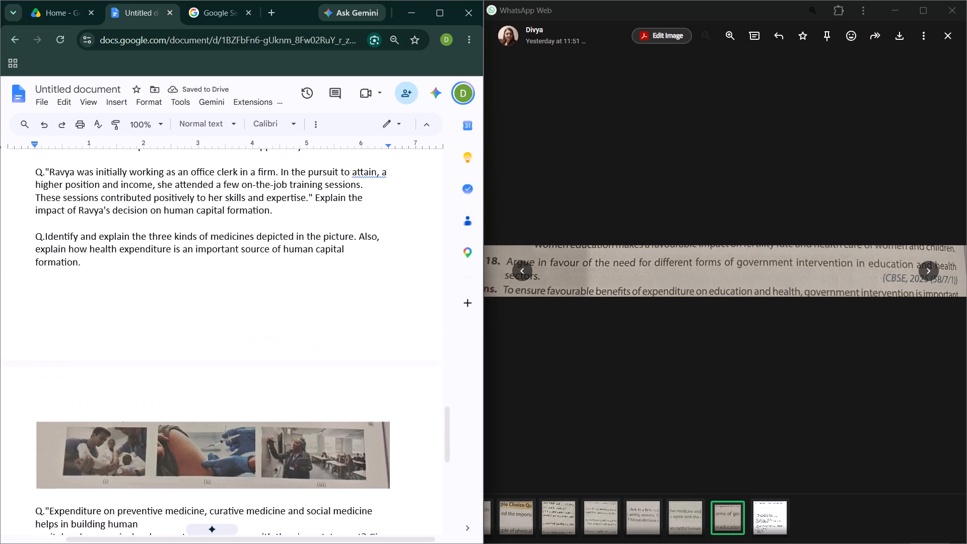
pyautogui.scroll(2, 38, 348)
pyautogui.click(36, 252)
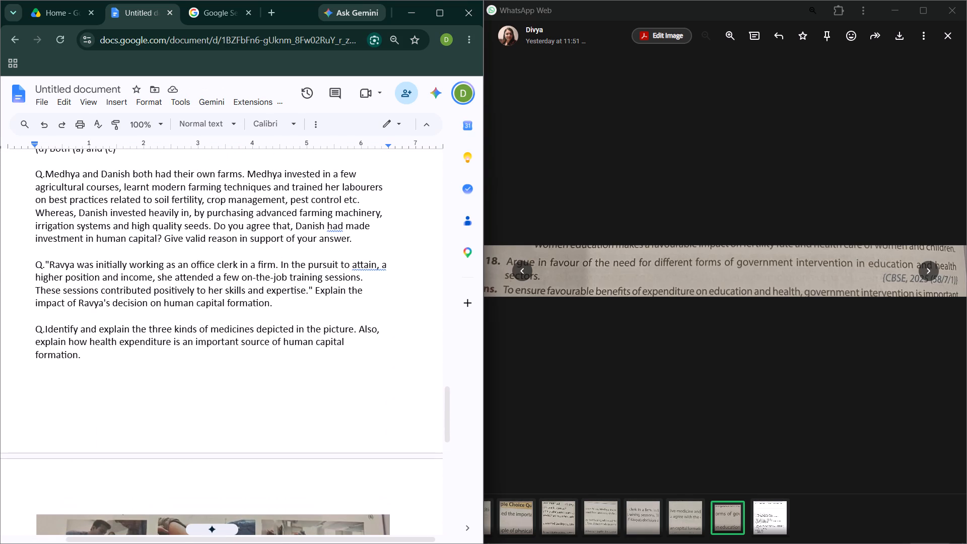
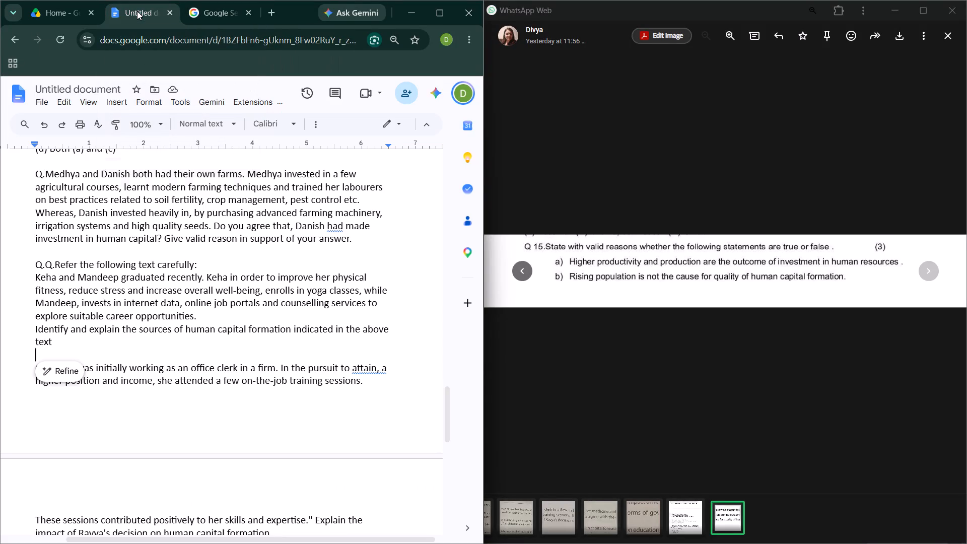
# Add the copied block of questions starting with Q4 on women's education after a new "Q." below the government intervention question.
pyautogui.scroll(-15, 123, 403)
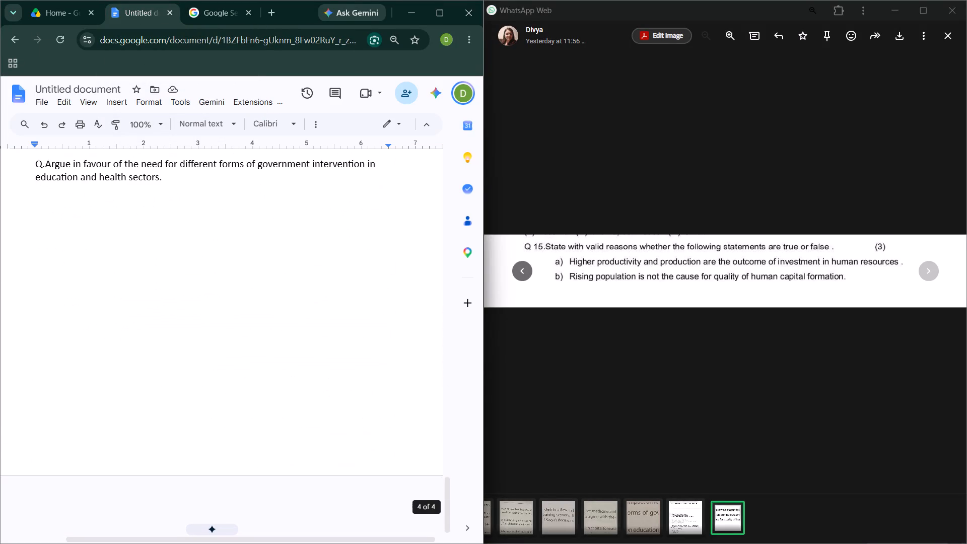
pyautogui.click(81, 266)
pyautogui.click(199, 184)
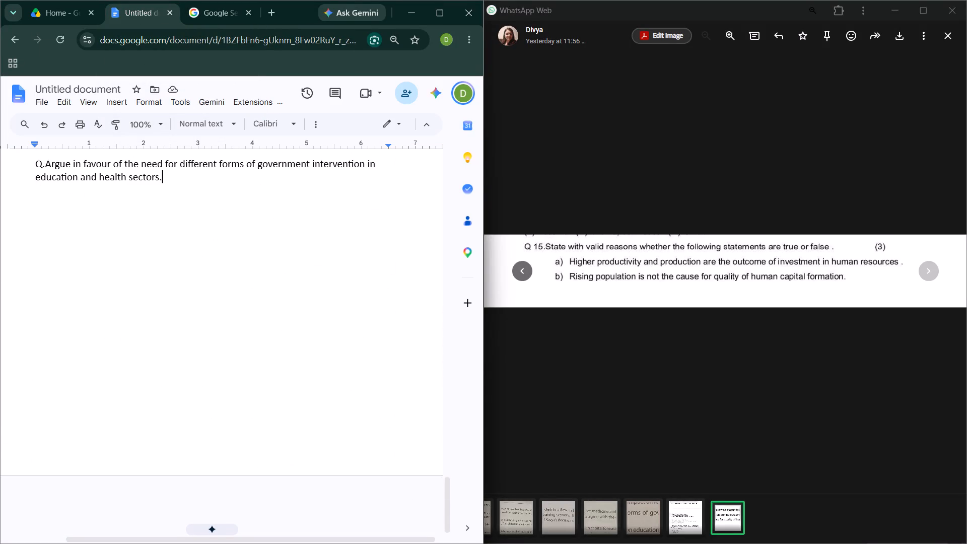
pyautogui.press('Return')
pyautogui.press('Return')
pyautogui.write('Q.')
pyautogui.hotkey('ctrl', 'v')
pyautogui.scroll(4, 201, 186)
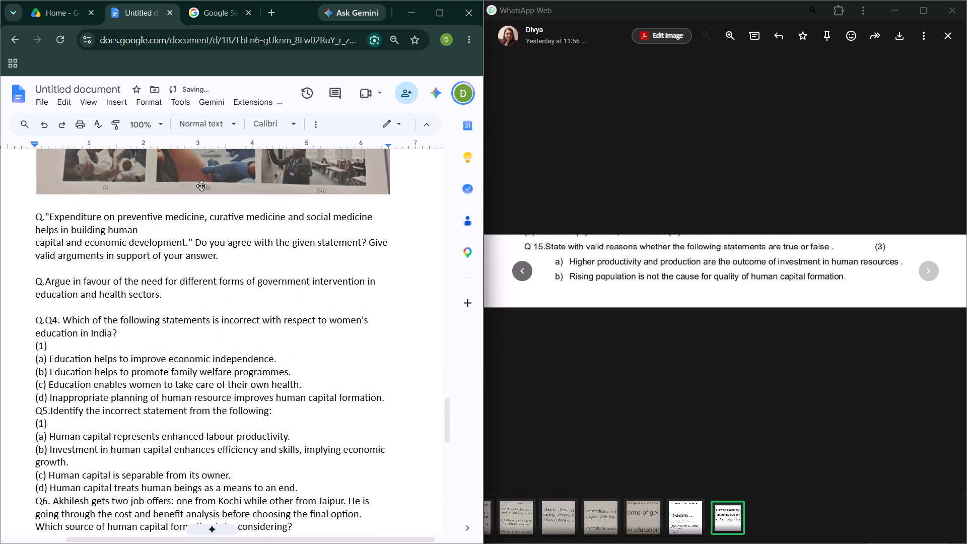
# Bring the "(1)" mark of the Q4 women's education question up to the end of its question line, spaced out towards the right margin.
pyautogui.scroll(-1, 201, 186)
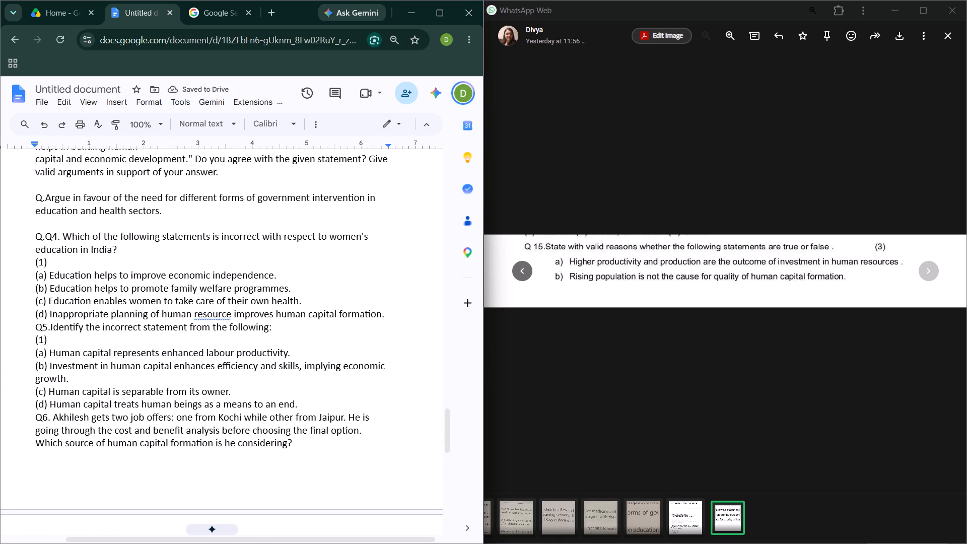
pyautogui.click(31, 262)
pyautogui.press('BackSpace')
pyautogui.press('space')
pyautogui.press('space')
pyautogui.press('space')
pyautogui.press('space')
pyautogui.press('space')
pyautogui.press('space')
pyautogui.press('space')
pyautogui.press('space')
pyautogui.press('space')
pyautogui.press('space')
pyautogui.press('space')
pyautogui.press('space')
pyautogui.press('space')
pyautogui.press('space')
pyautogui.press('space')
pyautogui.press('space')
pyautogui.press('space')
pyautogui.press('space')
pyautogui.press('space')
pyautogui.press('space')
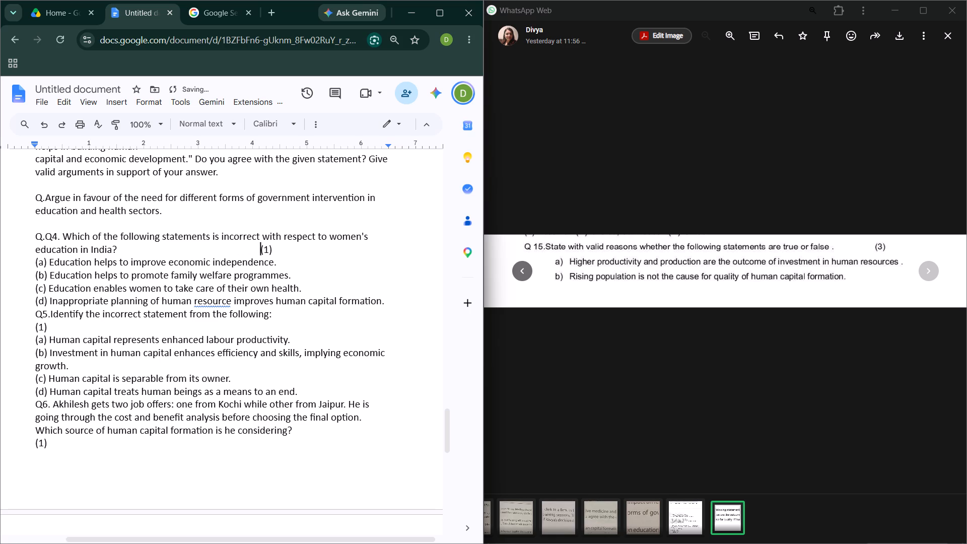
pyautogui.press('space')
pyautogui.press('space')
pyautogui.press('space')
# Move Q5's "(1)" mark up onto its question line and space it out in line with Q4's mark.
pyautogui.click(26, 324)
pyautogui.press('BackSpace')
pyautogui.press('space')
pyautogui.press('space')
pyautogui.press('space')
pyautogui.press('space')
pyautogui.press('space')
pyautogui.press('space')
pyautogui.press('space')
pyautogui.press('space')
pyautogui.press('space')
pyautogui.press('space')
pyautogui.press('space')
pyautogui.press('space')
pyautogui.press('space')
pyautogui.press('space')
pyautogui.press('space')
pyautogui.press('space')
pyautogui.press('space')
pyautogui.press('space')
pyautogui.press('space')
pyautogui.press('space')
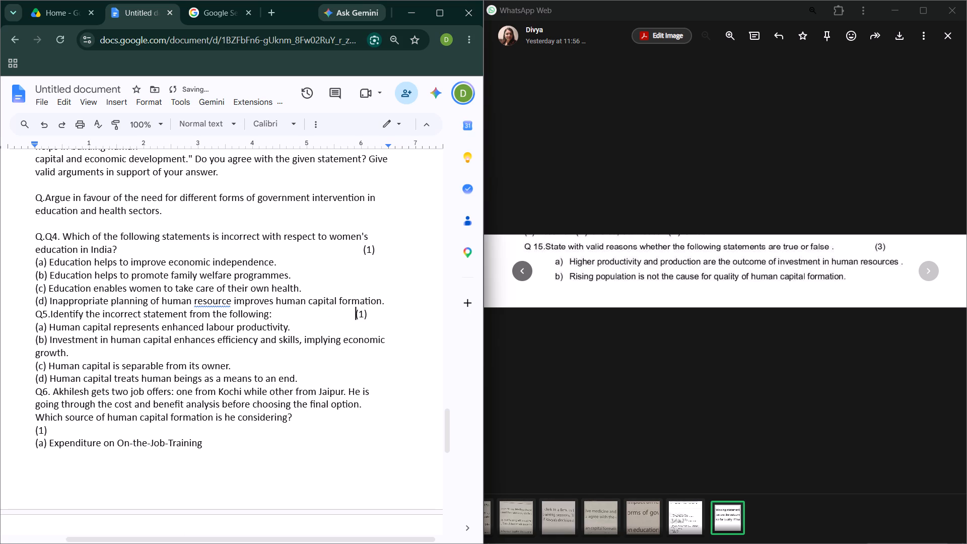
pyautogui.press('space')
pyautogui.press('space')
pyautogui.press('space')
# Insert a blank line before Q5 and another before Q6 to separate the questions.
pyautogui.click(15, 311)
pyautogui.press('Return')
pyautogui.scroll(-2, 15, 311)
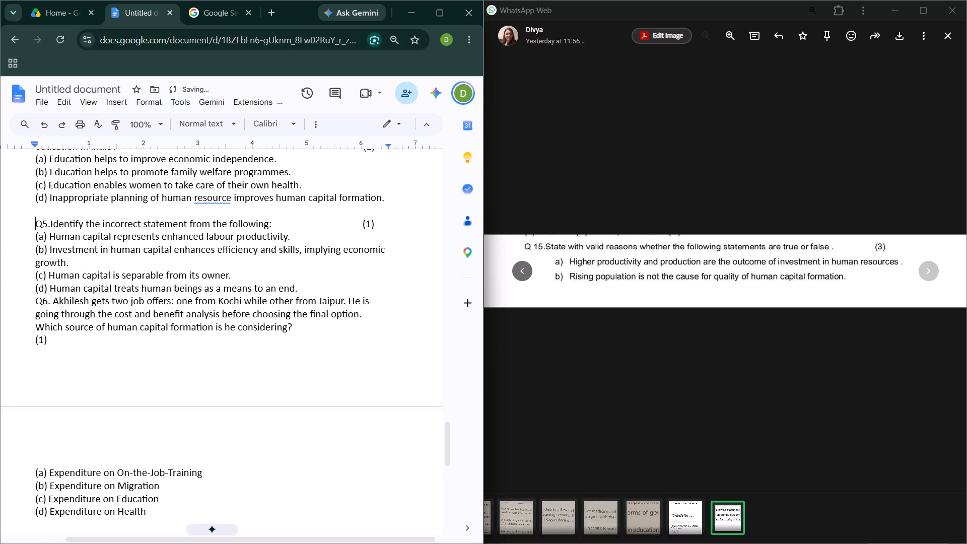
pyautogui.click(29, 302)
pyautogui.press('Return')
# Bring Q6's "(1)" mark up to the end of its last question line and space it out towards the right margin.
pyautogui.scroll(-3, 29, 302)
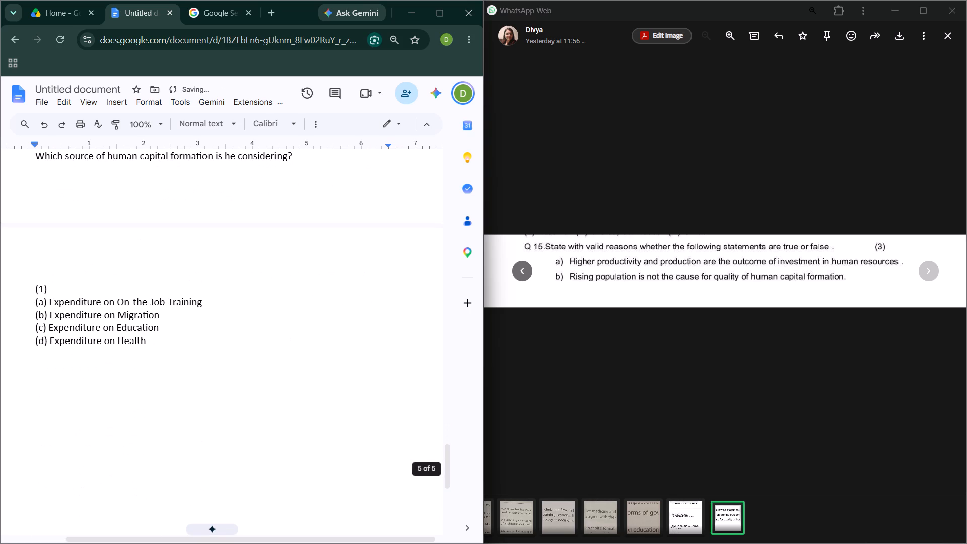
pyautogui.click(29, 292)
pyautogui.press('BackSpace')
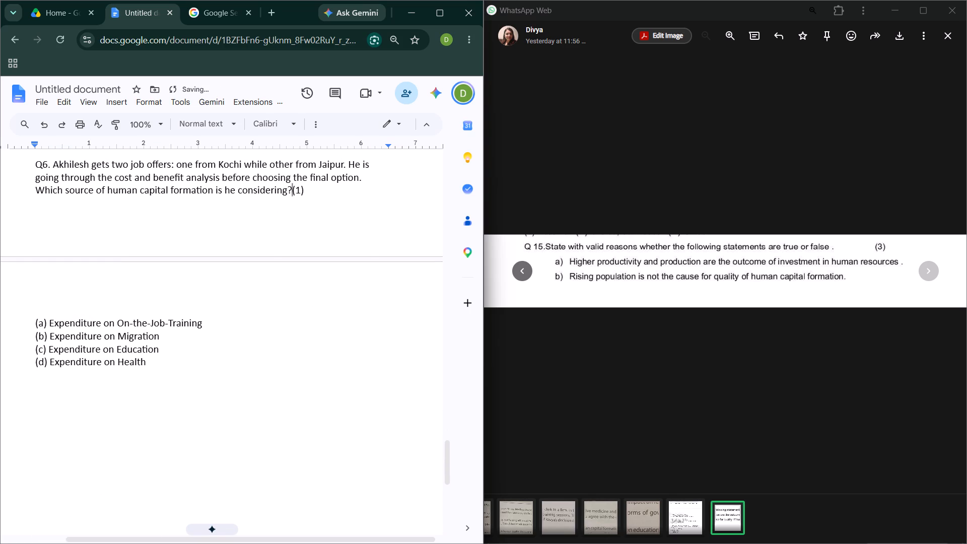
pyautogui.press('space')
pyautogui.press('space')
pyautogui.scroll(1, 29, 292)
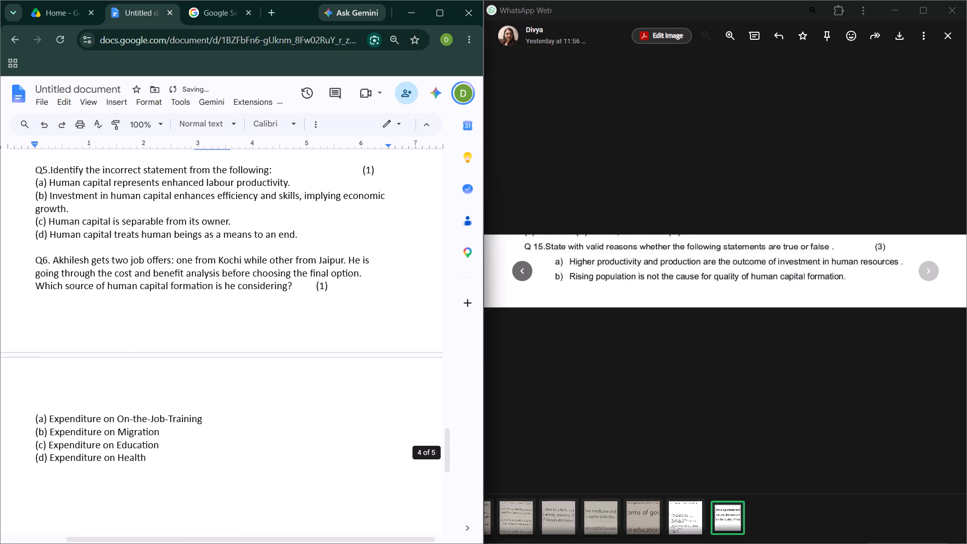
pyautogui.press('space')
pyautogui.press('space')
pyautogui.press('space')
pyautogui.press('space')
pyautogui.press('space')
pyautogui.press('space')
pyautogui.press('space')
pyautogui.press('space')
pyautogui.press('space')
pyautogui.press('space')
pyautogui.press('space')
pyautogui.press('space')
pyautogui.press('space')
pyautogui.press('space')
pyautogui.press('space')
pyautogui.press('space')
pyautogui.press('space')
pyautogui.press('space')
pyautogui.press('space')
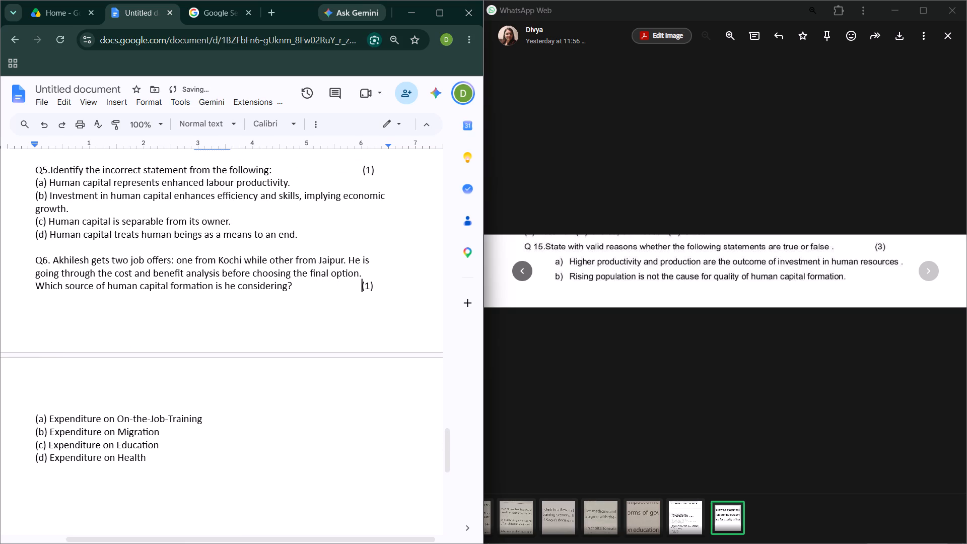
pyautogui.press('BackSpace')
# Remove the duplicate "Q." in front of "Q4" in the women's education question.
pyautogui.scroll(-5, 29, 292)
pyautogui.scroll(1, 29, 292)
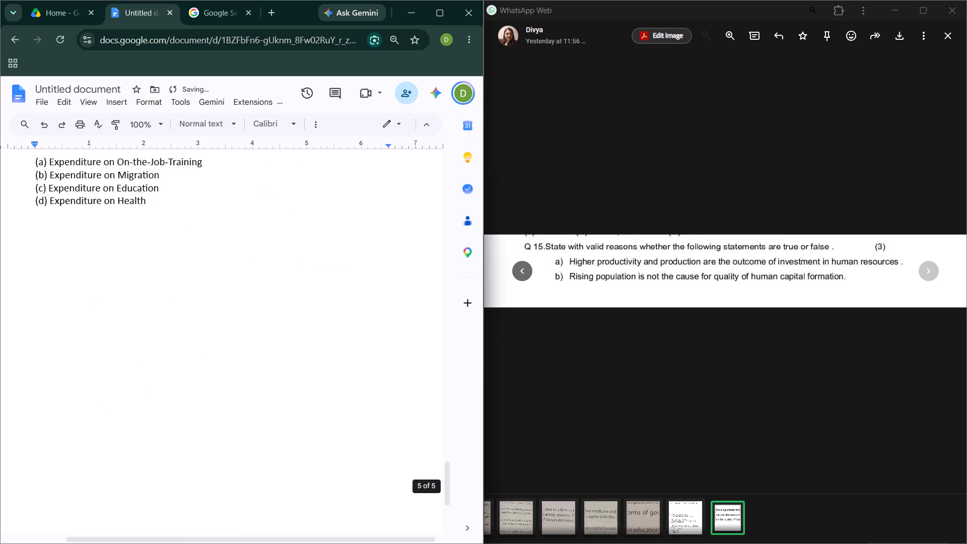
pyautogui.scroll(4, 29, 292)
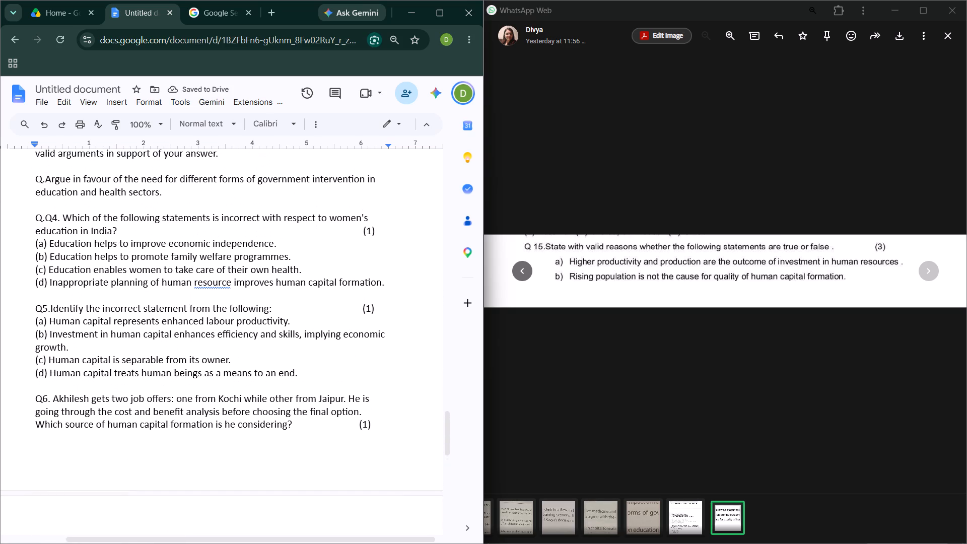
pyautogui.click(46, 218)
pyautogui.press('BackSpace')
pyautogui.press('BackSpace')
# Cut questions Q4, Q5 and Q6 with all their options from the end of the document.
pyautogui.moveTo(46, 218); pyautogui.dragTo(55, 238)
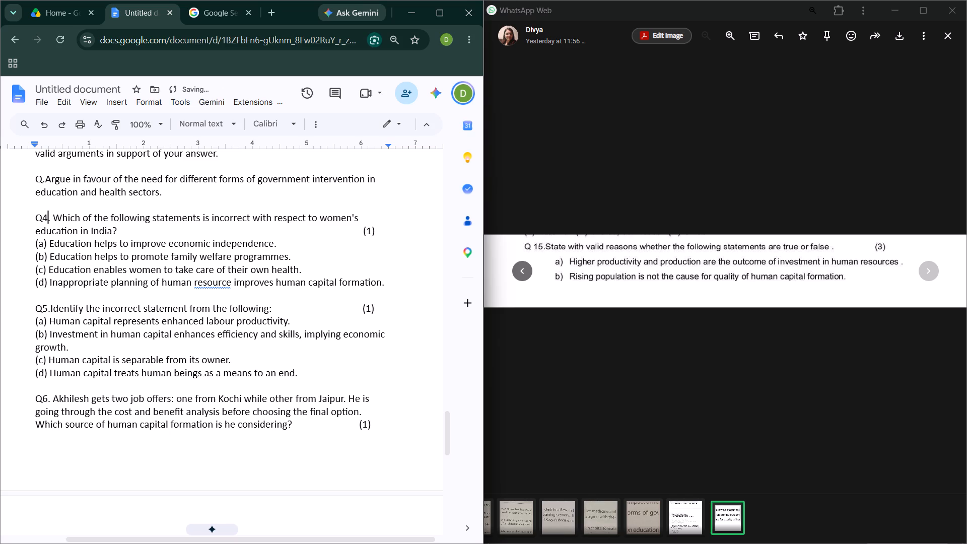
pyautogui.moveTo(55, 238); pyautogui.dragTo(146, 394)
pyautogui.moveTo(30, 216); pyautogui.dragTo(155, 444)
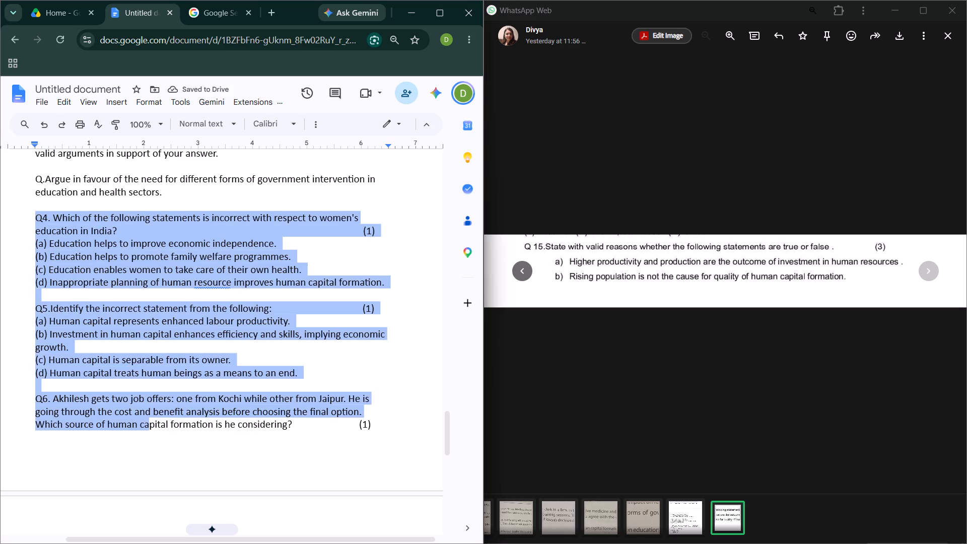
pyautogui.moveTo(155, 444); pyautogui.dragTo(431, 333)
pyautogui.scroll(-1, 408, 522)
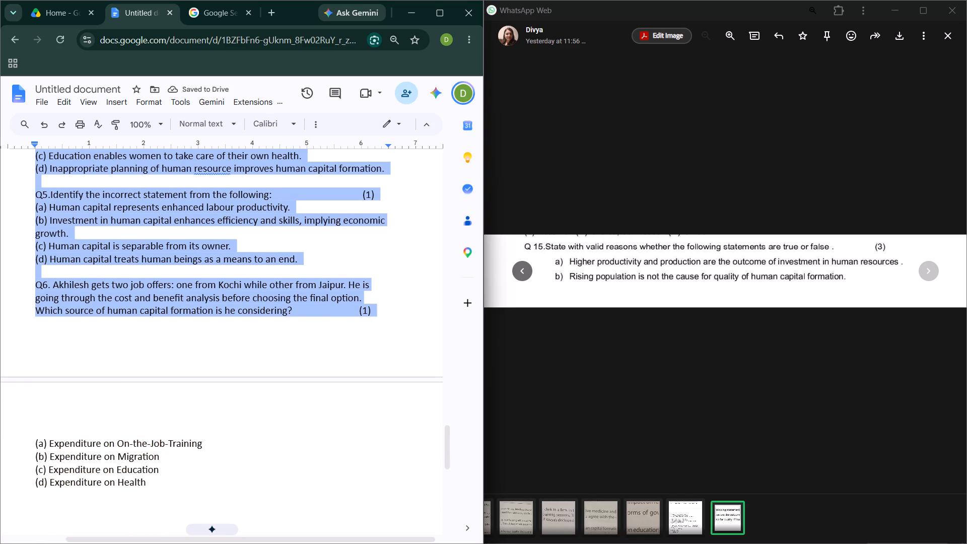
pyautogui.scroll(-1, 431, 333)
pyautogui.moveTo(431, 333); pyautogui.dragTo(418, 543)
pyautogui.scroll(-3, 418, 543)
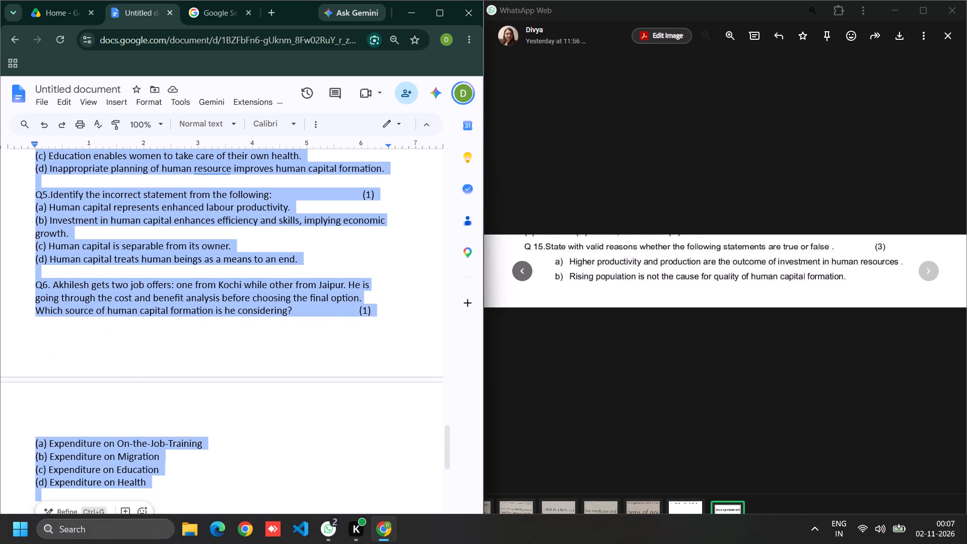
pyautogui.scroll(-4, 351, 446)
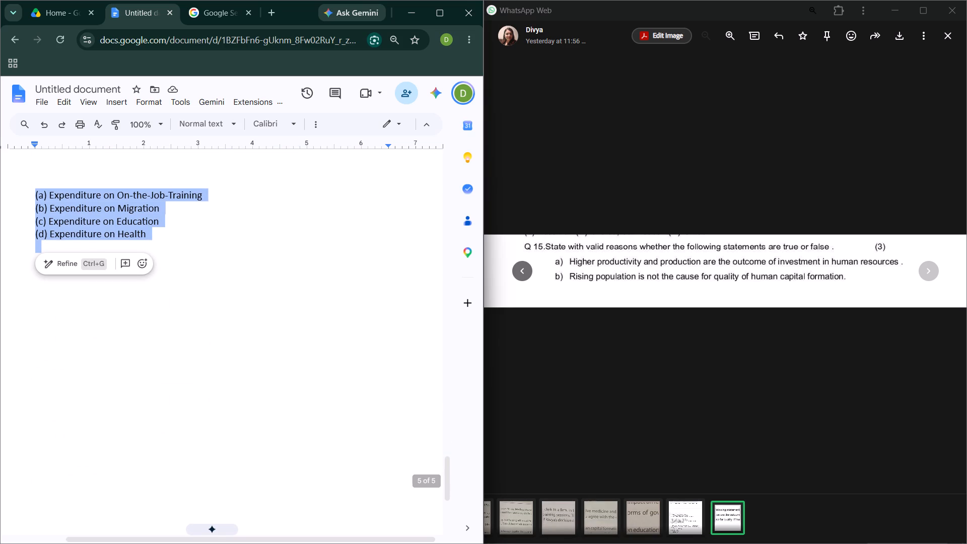
pyautogui.hotkey('ctrl', 'x')
# Paste the cut Q4 to Q6 among the multiple-choice questions, on a new line between the five year plan and "Out of the following statements" questions.
pyautogui.scroll(8, 309, 425)
pyautogui.scroll(-1, 309, 425)
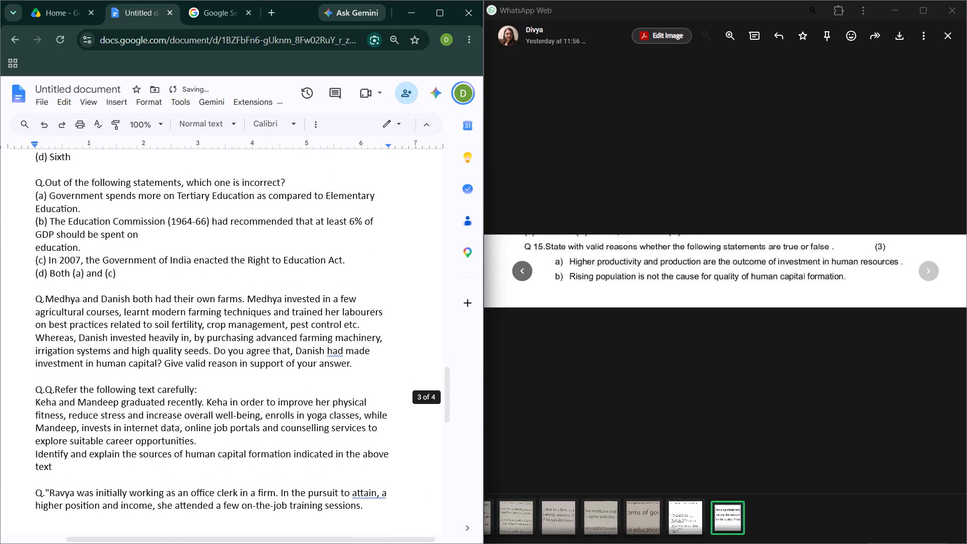
pyautogui.scroll(1, 65, 243)
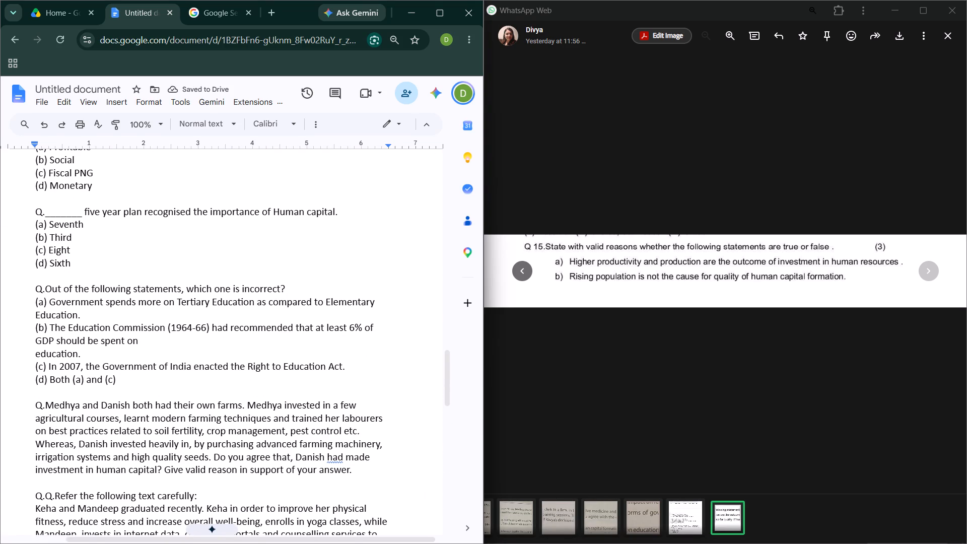
pyautogui.click(40, 275)
pyautogui.press('Return')
pyautogui.hotkey('ctrl', 'v')
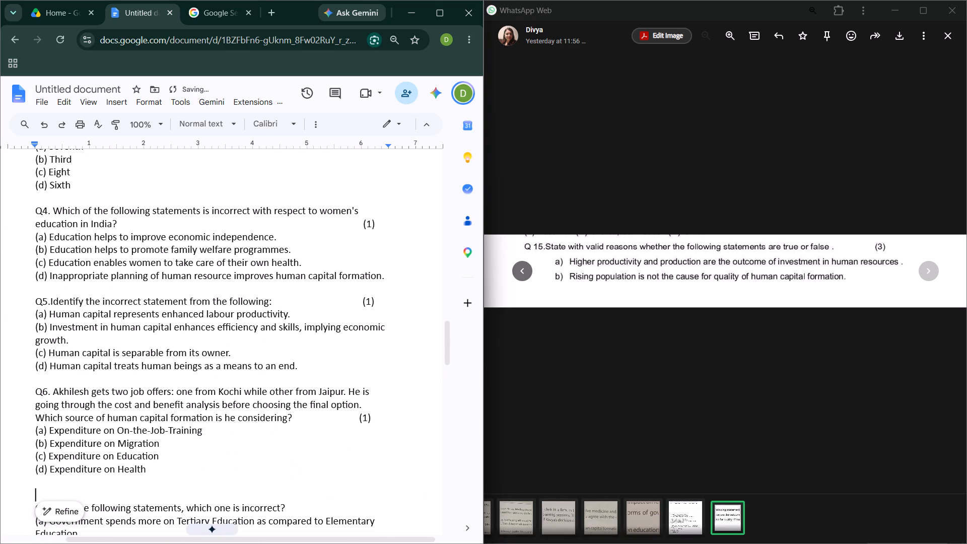
pyautogui.scroll(-2, 40, 275)
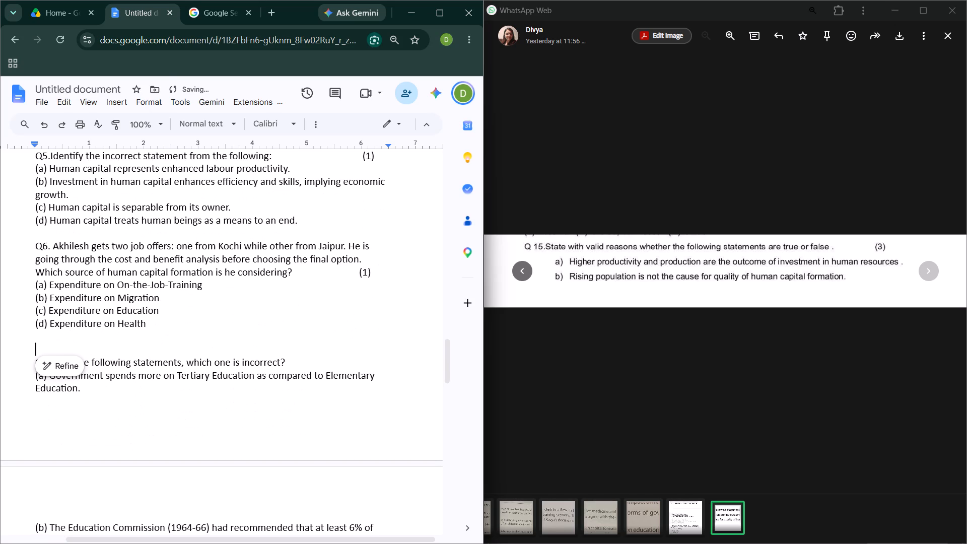
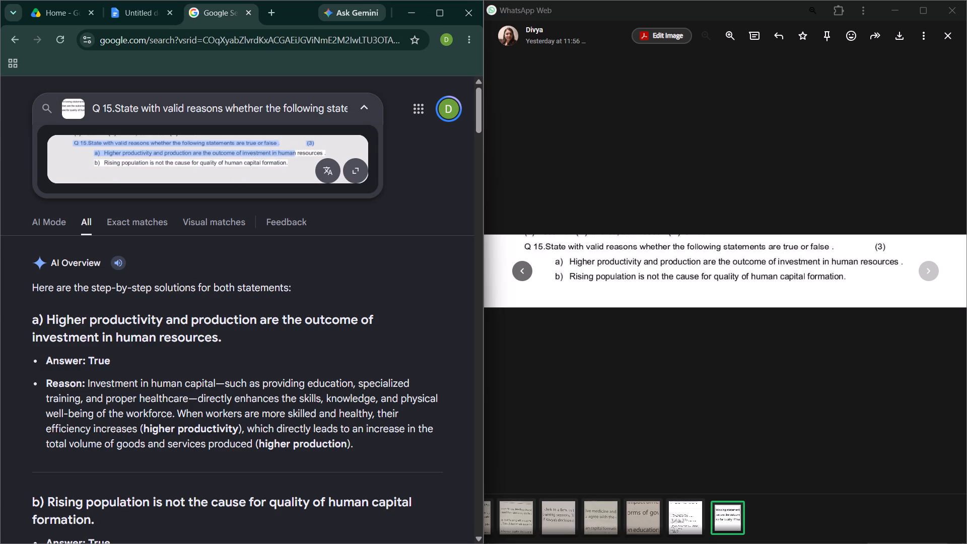
# Copy the whole Q 15 true-or-false question with statements a) and b) from the searched photo.
pyautogui.moveTo(281, 158); pyautogui.dragTo(290, 163)
pyautogui.click(153, 166)
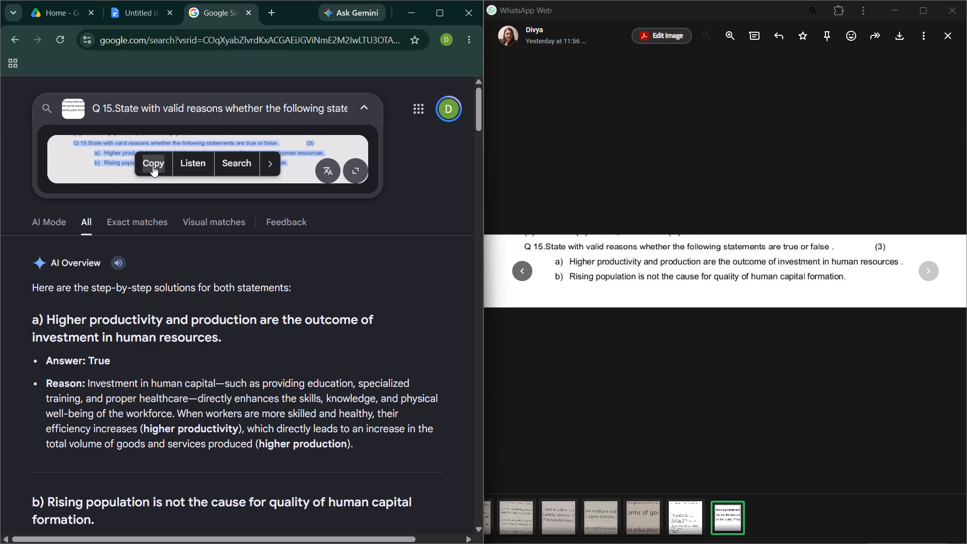
# Paste the copied question into the test document after a "Q." prefix, between the Medhya and Danish question and the Keha and Mandeep question.
pyautogui.click(136, 14)
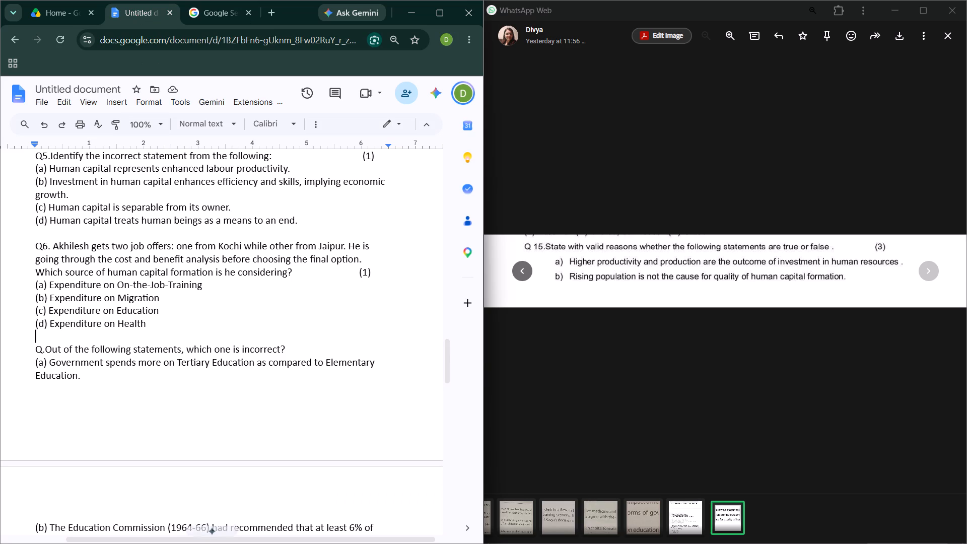
pyautogui.scroll(-11, 187, 293)
pyautogui.scroll(3, 187, 293)
pyautogui.scroll(-1, 187, 293)
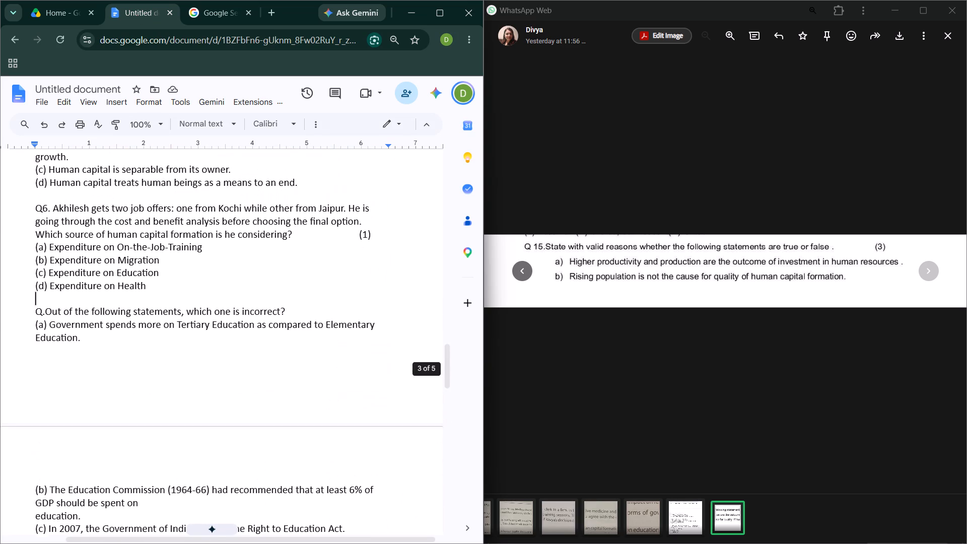
pyautogui.scroll(-2, 187, 293)
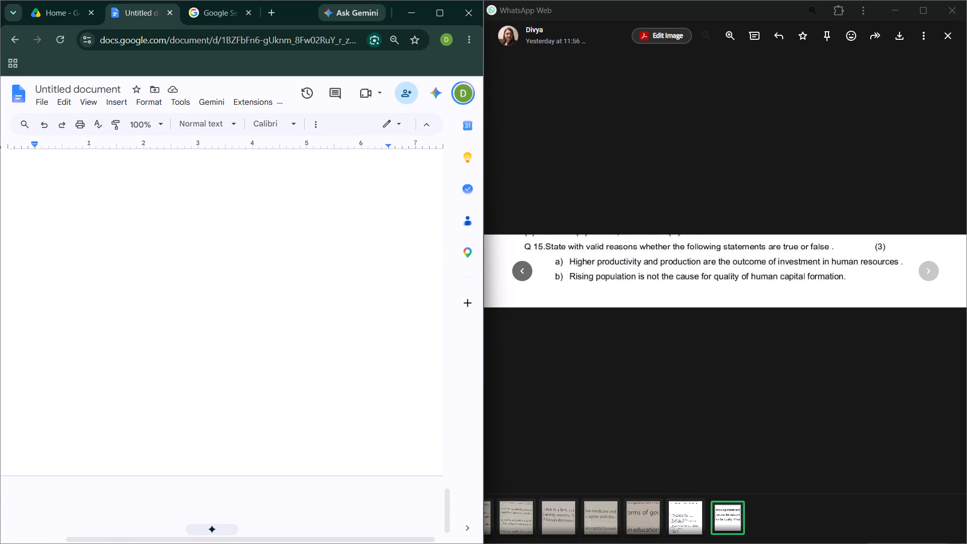
pyautogui.scroll(8, 158, 307)
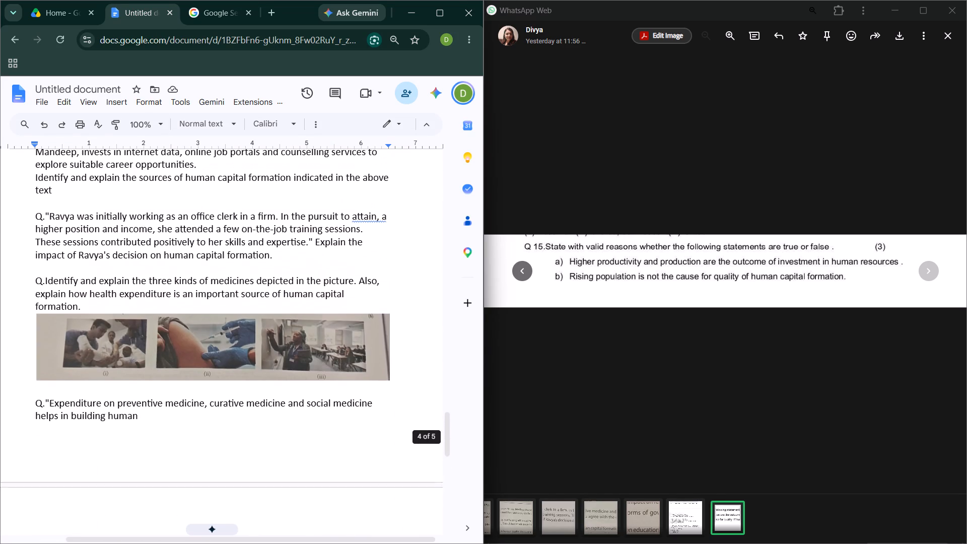
pyautogui.scroll(4, 158, 307)
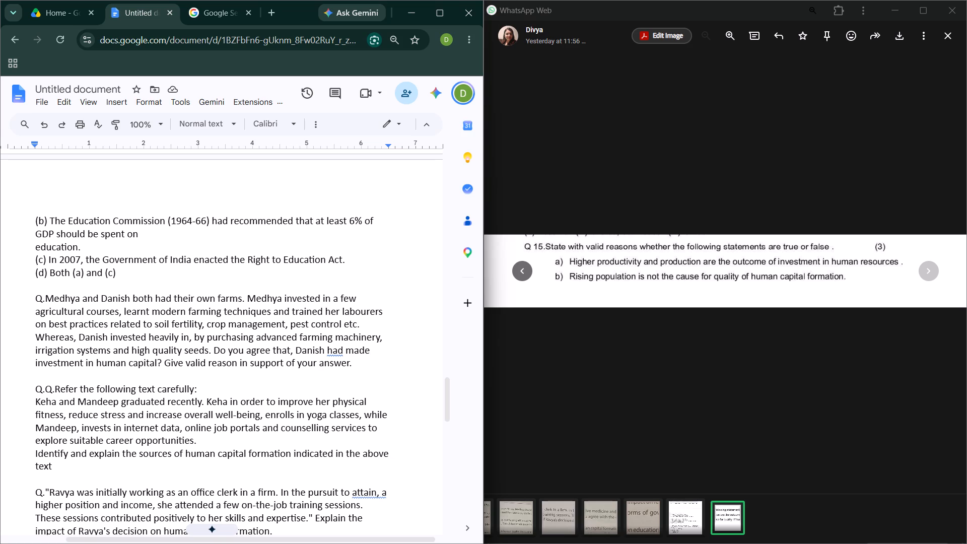
pyautogui.click(38, 375)
pyautogui.press('q')
pyautogui.press('BackSpace')
pyautogui.hotkey('shift', 'q')
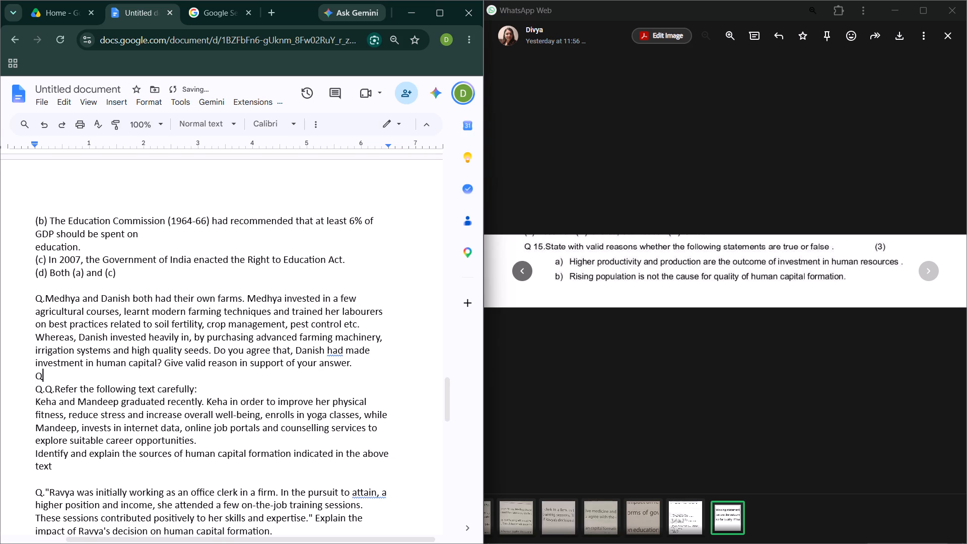
pyautogui.press('.')
pyautogui.hotkey('ctrl', 'v')
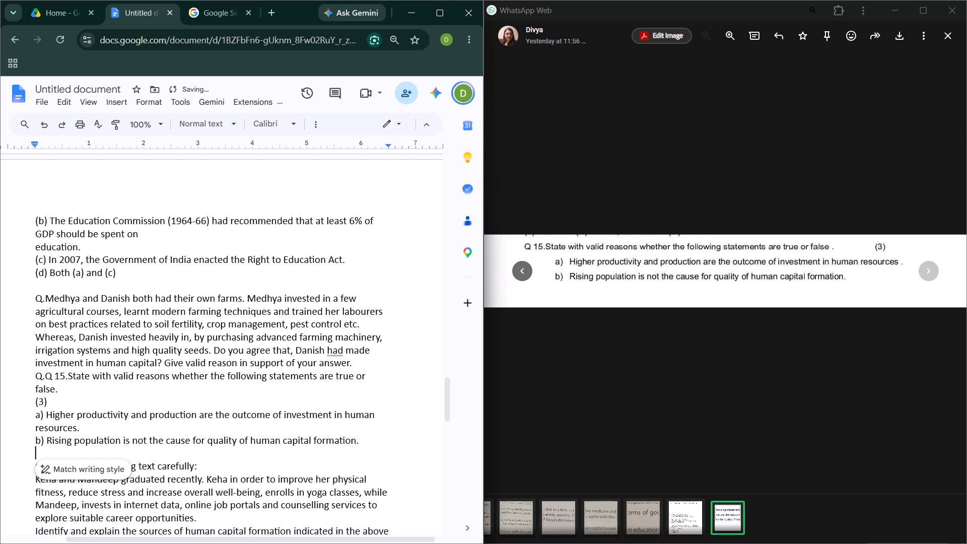
# Accept the spelling suggestion that turns the pasted question's doubled prefix into "Q.15.State".
pyautogui.scroll(-1, 57, 385)
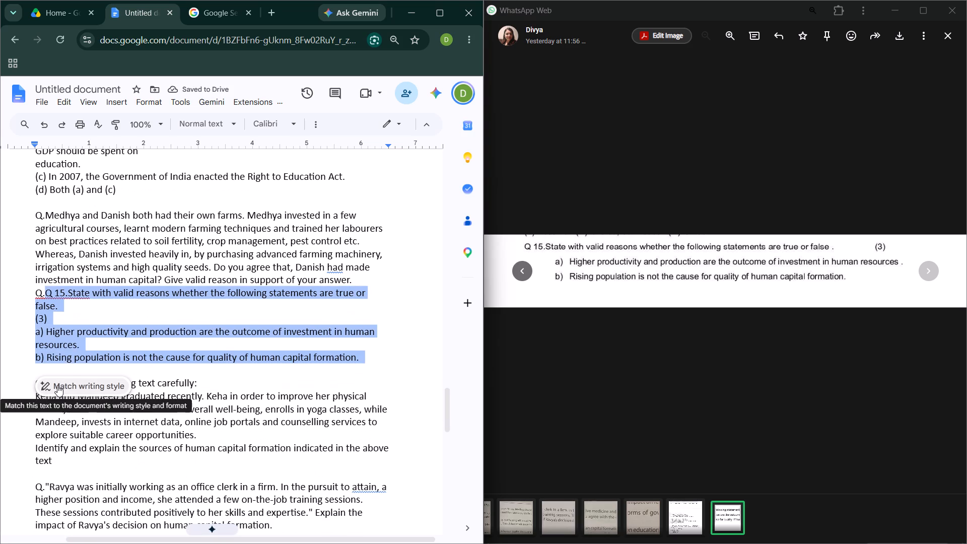
pyautogui.click(66, 293)
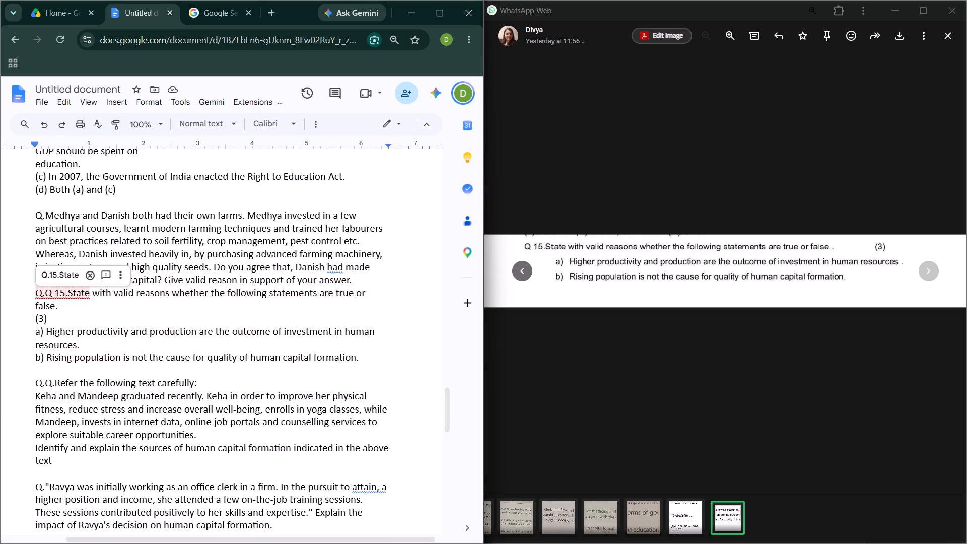
pyautogui.click(63, 277)
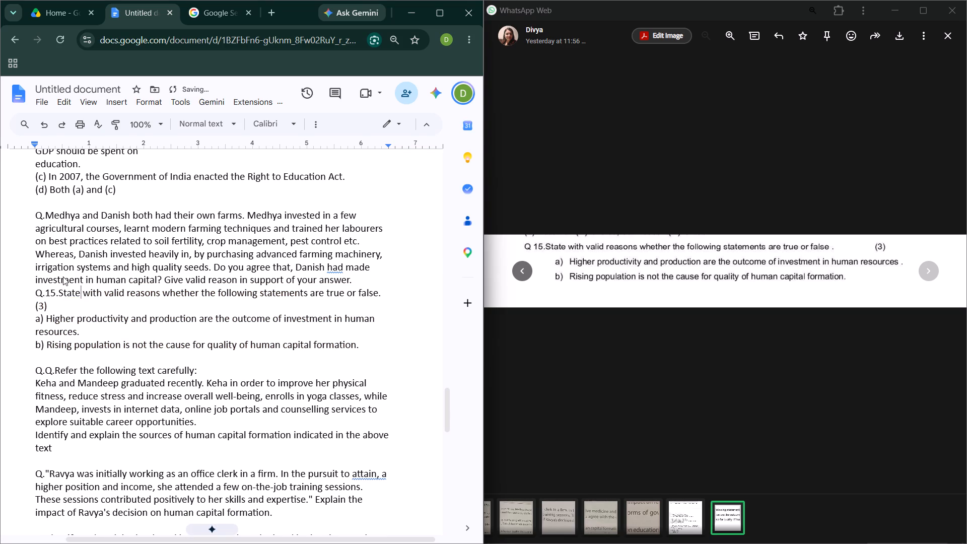
# Join the "(3)" mark to the end of the true-or-false question and break the line before "false.".
pyautogui.click(31, 309)
pyautogui.press('BackSpace')
pyautogui.press('space')
pyautogui.press('space')
pyautogui.press('space')
pyautogui.press('space')
pyautogui.press('space')
pyautogui.press('space')
pyautogui.press('space')
pyautogui.press('space')
pyautogui.press('space')
pyautogui.press('space')
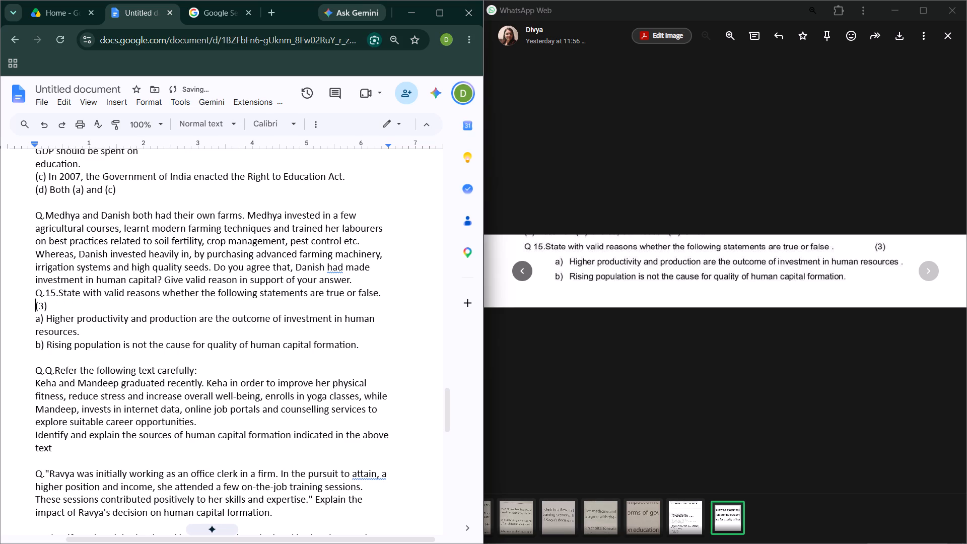
pyautogui.click(356, 296)
pyautogui.press('Return')
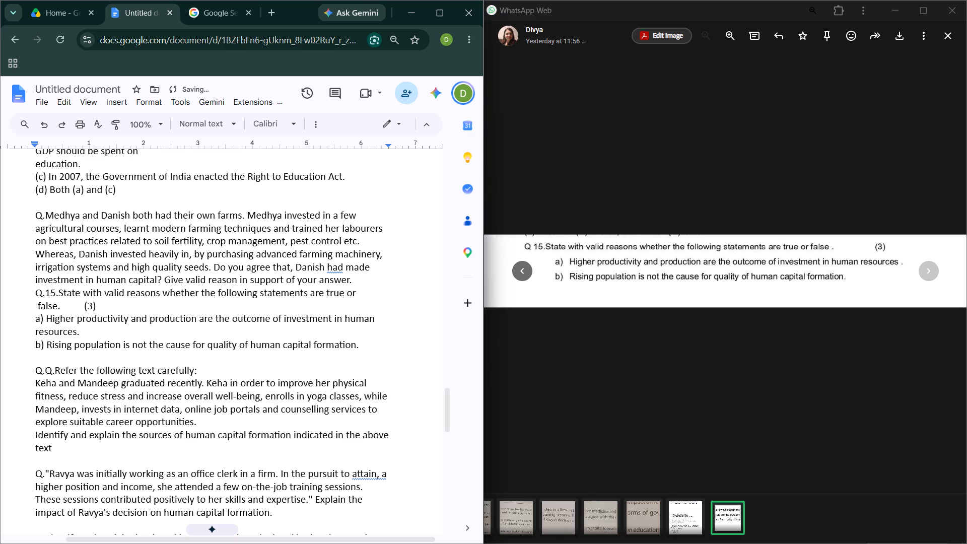
# Space the "(3)" mark after "false." out towards the right margin.
pyautogui.click(77, 311)
pyautogui.press('space')
pyautogui.press('space')
pyautogui.press('space')
pyautogui.press('space')
pyautogui.press('space')
pyautogui.press('space')
pyautogui.press('space')
pyautogui.press('space')
pyautogui.press('space')
pyautogui.press('space')
pyautogui.press('space')
pyautogui.press('space')
pyautogui.press('space')
pyautogui.press('space')
pyautogui.press('space')
pyautogui.press('space')
pyautogui.press('space')
pyautogui.press('space')
pyautogui.press('space')
pyautogui.press('space')
pyautogui.press('space')
pyautogui.press('space')
pyautogui.press('space')
pyautogui.press('space')
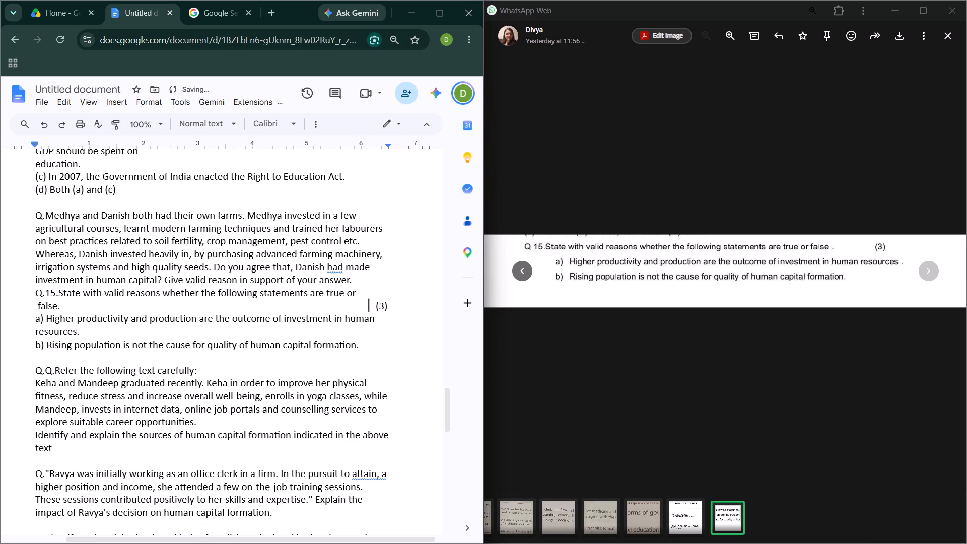
pyautogui.press('space')
pyautogui.press('BackSpace')
pyautogui.press('BackSpace')
pyautogui.press('BackSpace')
pyautogui.press('BackSpace')
pyautogui.press('BackSpace')
# Insert a blank line between the Medhya and Danish question and the true-or-false question.
pyautogui.click(33, 319)
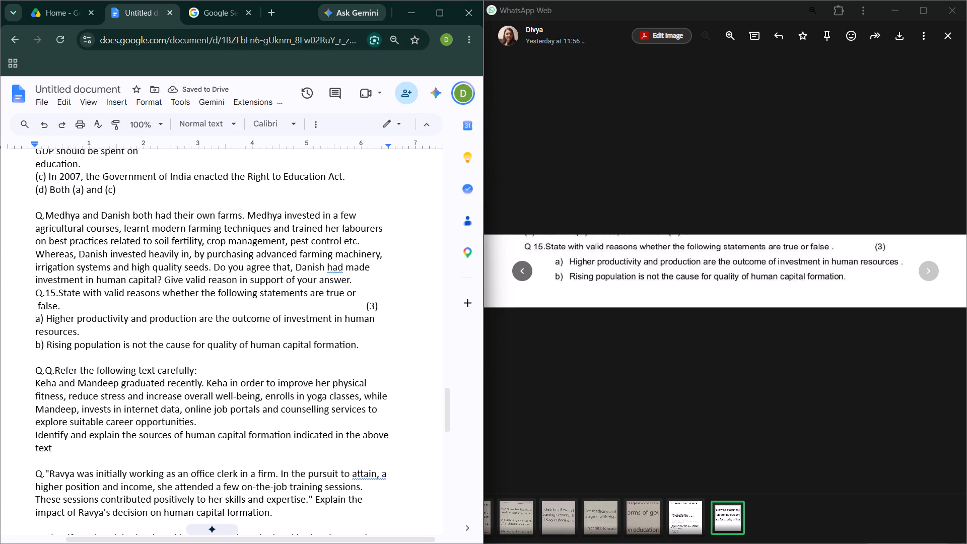
pyautogui.click(37, 294)
pyautogui.press('Return')
# Remove the number 15 from the true-or-false question so it starts with a plain "Q.".
pyautogui.click(57, 310)
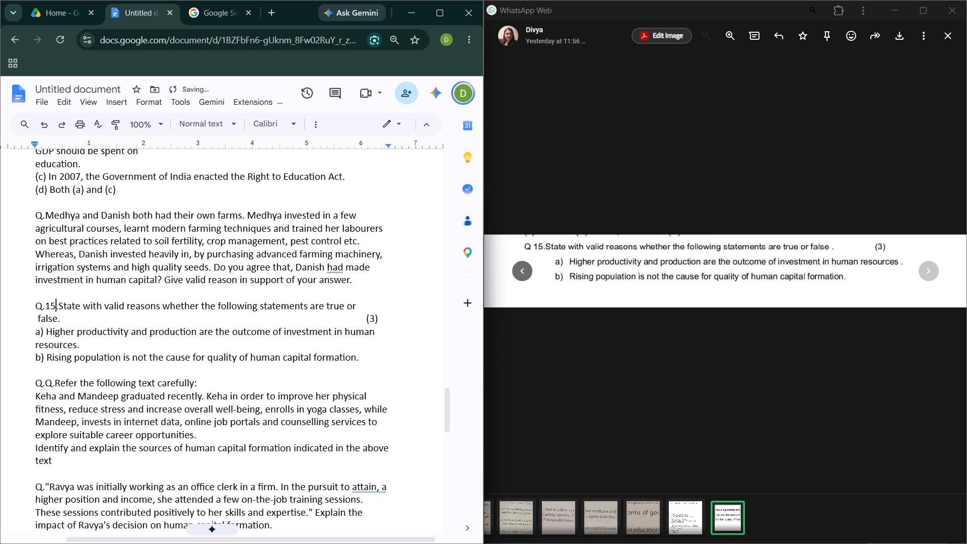
pyautogui.press('BackSpace')
pyautogui.press('BackSpace')
pyautogui.press('BackSpace')
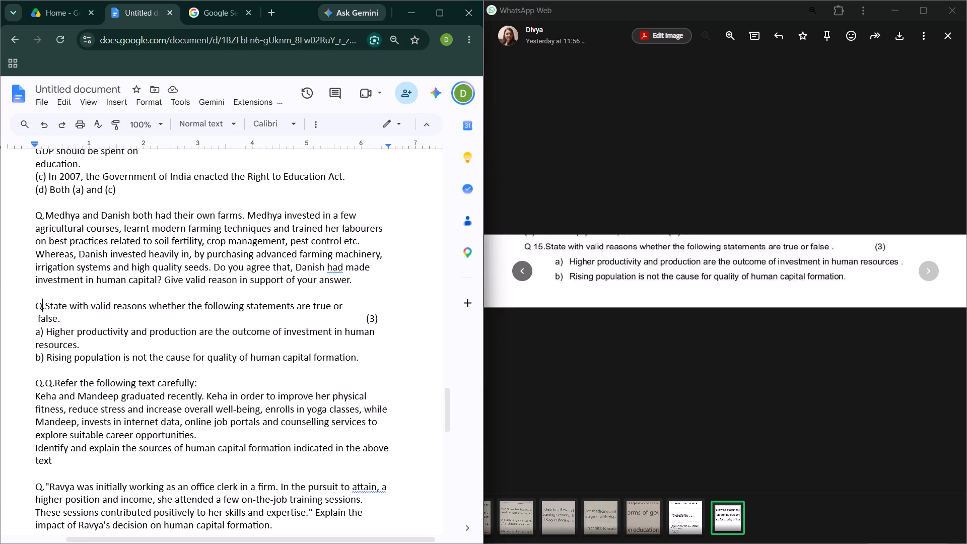
# Look through the test paper from the heading down through the multiple-choice questions, checking numbering and marks.
pyautogui.scroll(1, 132, 337)
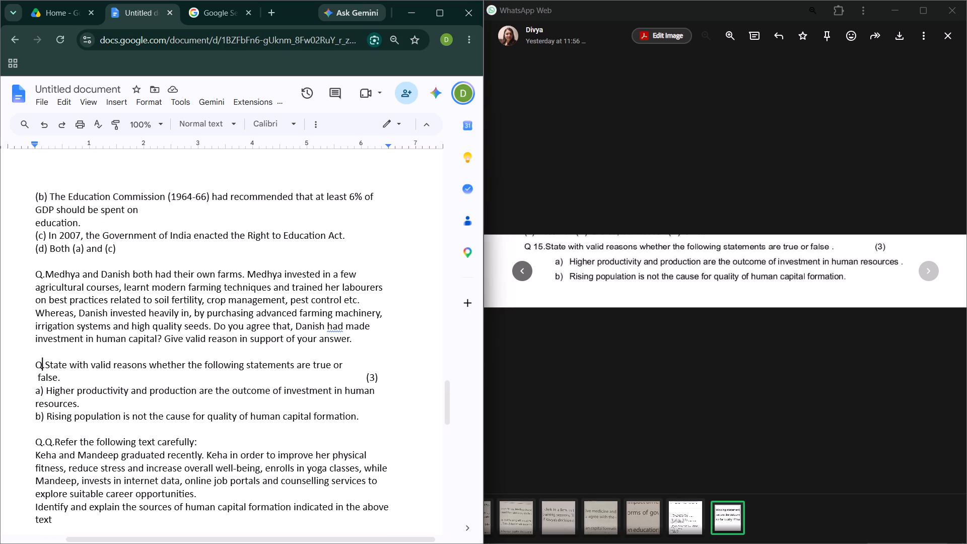
pyautogui.scroll(6, 132, 337)
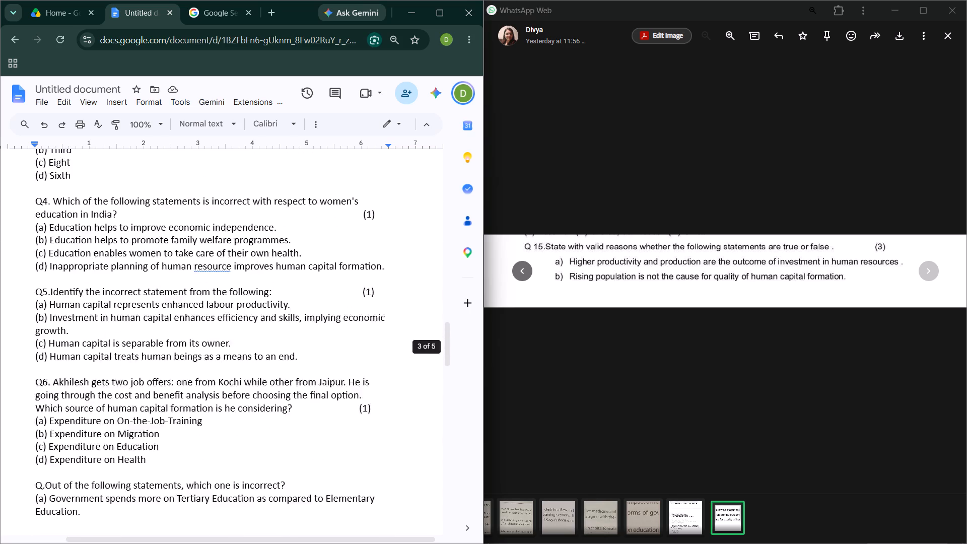
pyautogui.scroll(17, 132, 337)
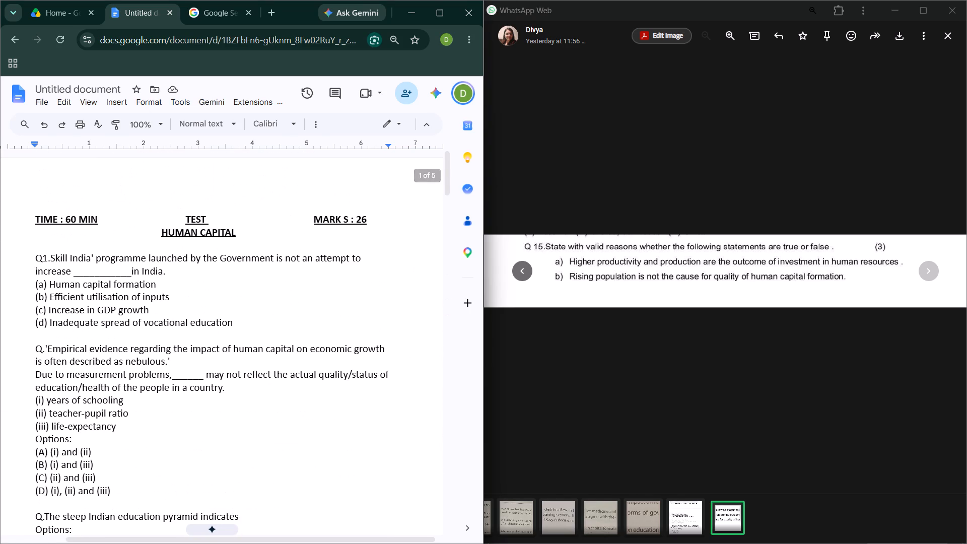
pyautogui.scroll(-8, 249, 292)
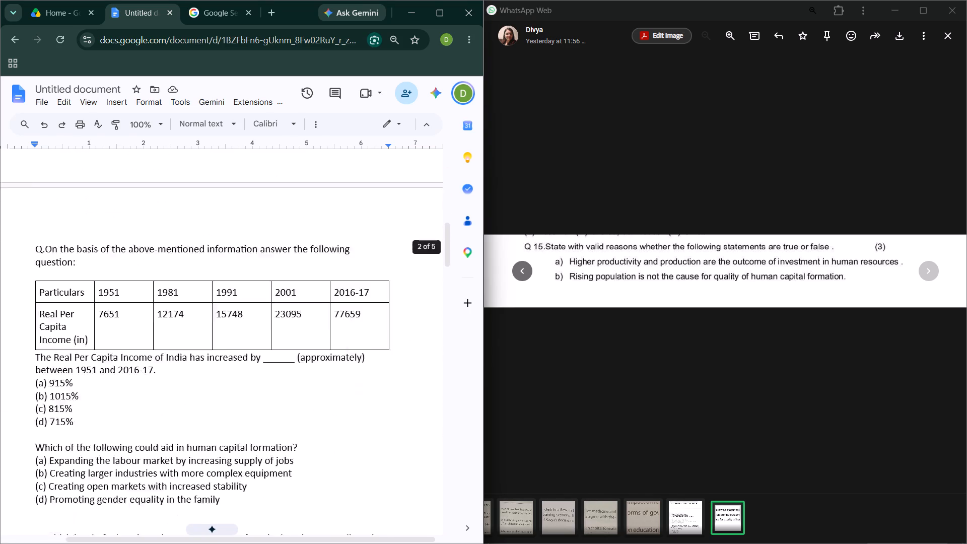
pyautogui.scroll(-8, 249, 292)
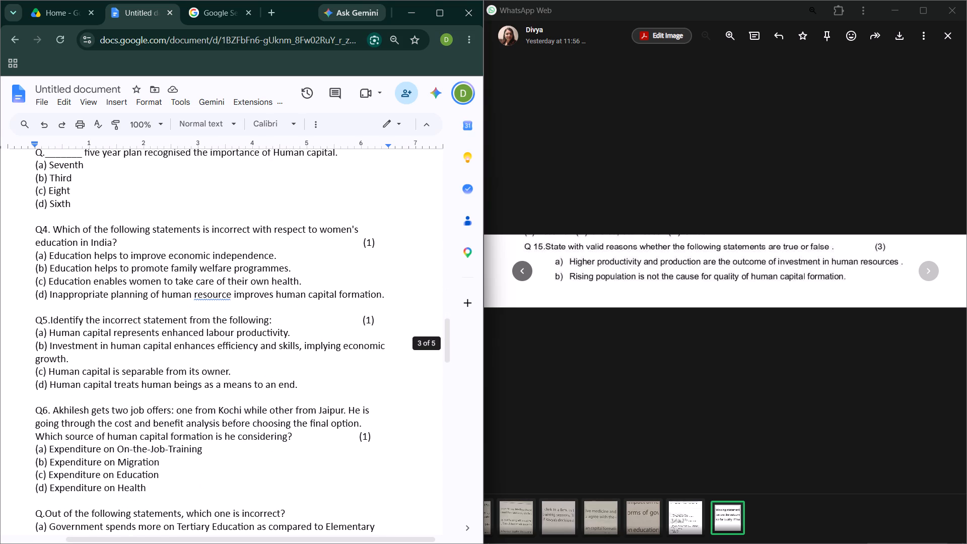
pyautogui.scroll(-1, 249, 292)
# Copy the "(1)" mark with its leading spaces from Q4 and add it near the right margin after "in India." in Q1.
pyautogui.moveTo(201, 215); pyautogui.dragTo(337, 219)
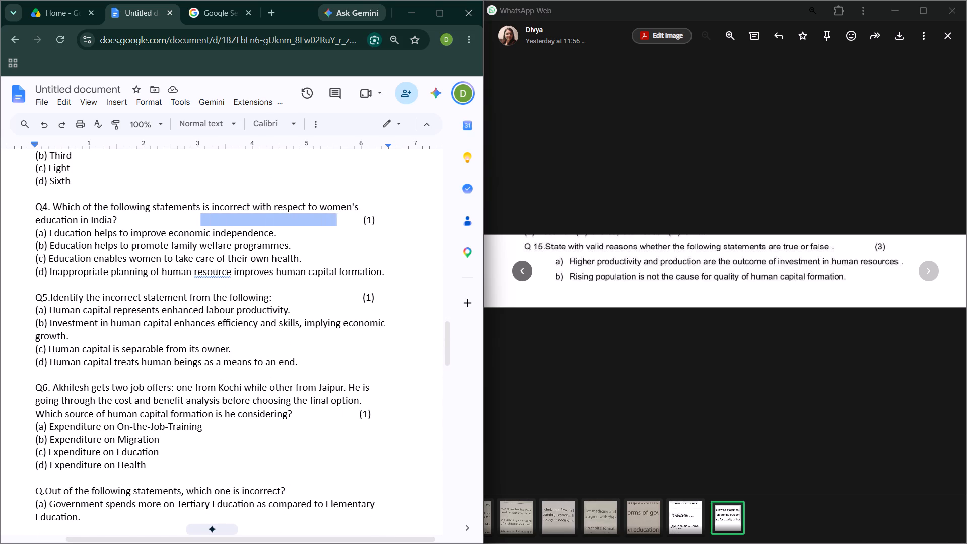
pyautogui.moveTo(337, 219); pyautogui.dragTo(377, 221)
pyautogui.hotkey('ctrl', 'c')
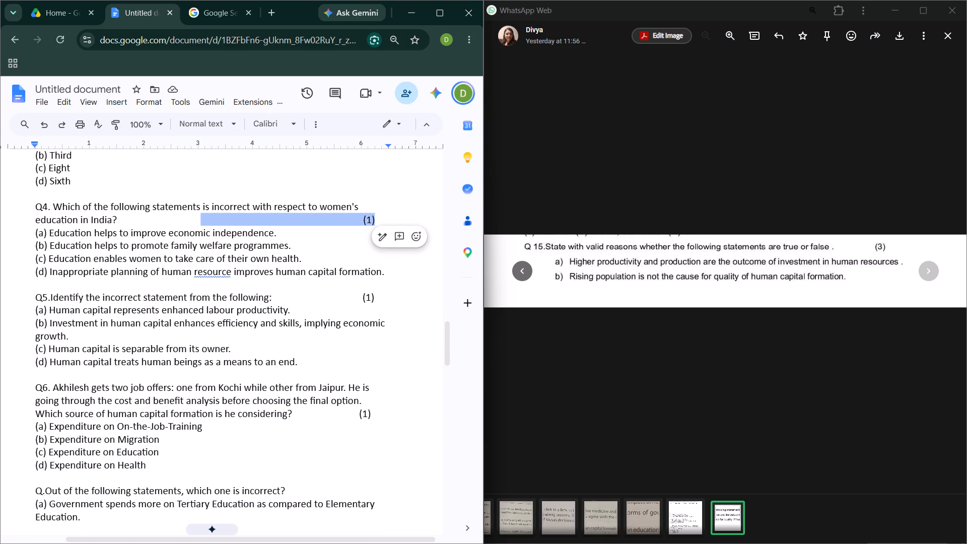
pyautogui.scroll(8, 377, 221)
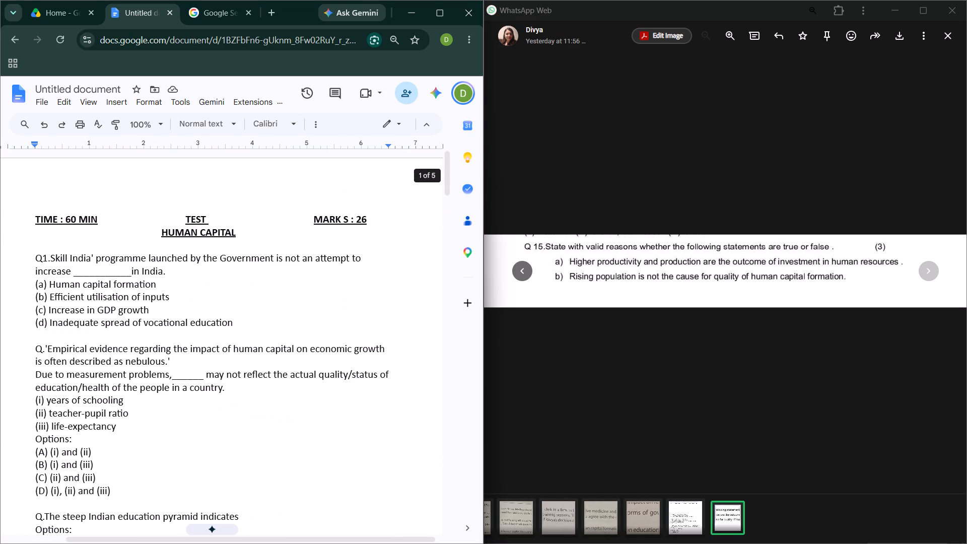
pyautogui.click(294, 274)
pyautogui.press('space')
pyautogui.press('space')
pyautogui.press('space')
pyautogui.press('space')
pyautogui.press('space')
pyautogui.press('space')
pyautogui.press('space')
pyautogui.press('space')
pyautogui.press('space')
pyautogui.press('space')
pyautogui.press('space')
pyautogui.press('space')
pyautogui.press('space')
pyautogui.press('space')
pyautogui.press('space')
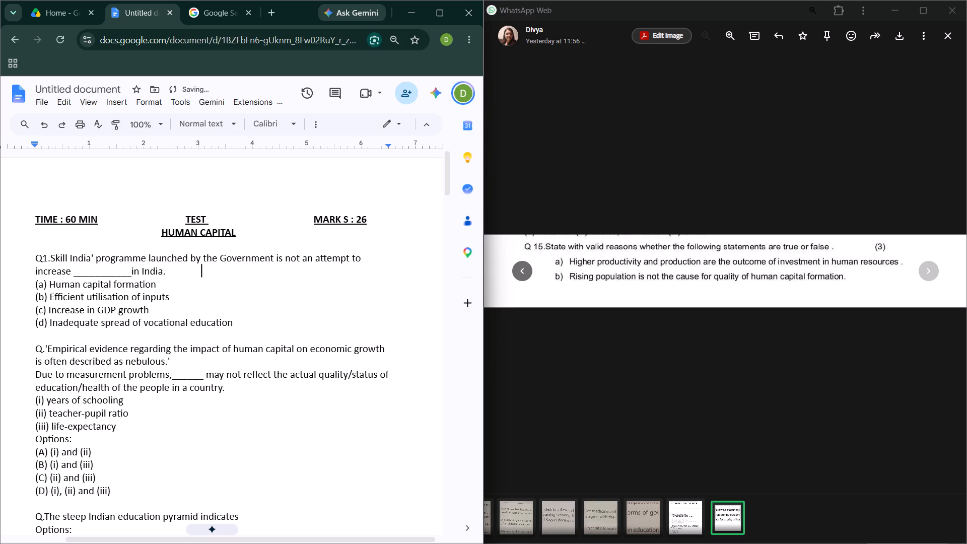
pyautogui.hotkey('ctrl', 'v')
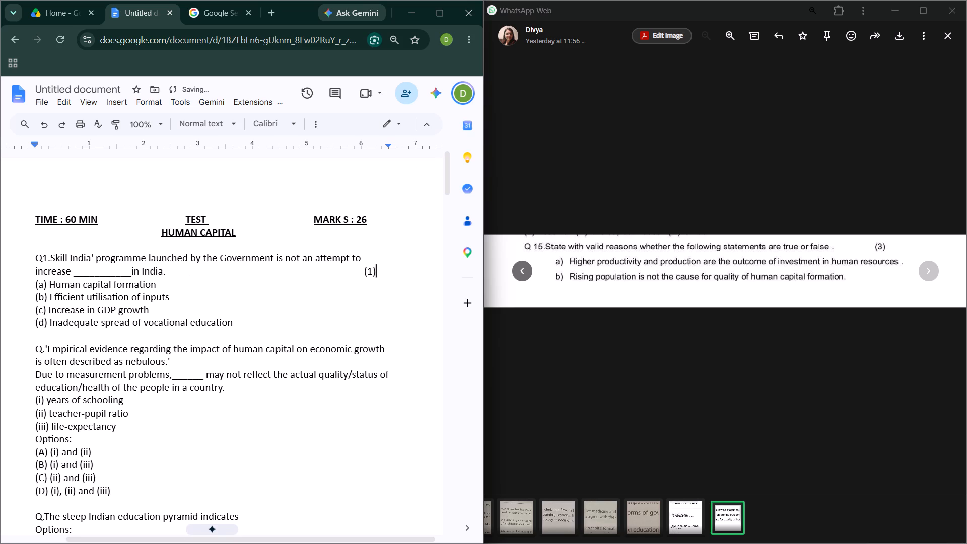
pyautogui.click(304, 275)
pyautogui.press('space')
# Add the copied "(1)" mark after "often described as nebulous.'" and adjust the spacing so it sits on that line near the right margin.
pyautogui.scroll(-1, 304, 275)
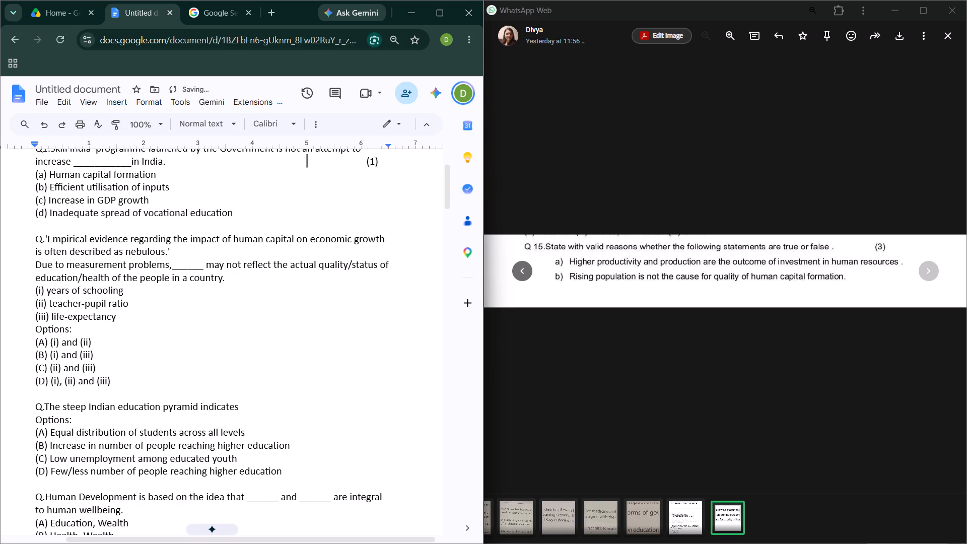
pyautogui.click(303, 244)
pyautogui.click(305, 253)
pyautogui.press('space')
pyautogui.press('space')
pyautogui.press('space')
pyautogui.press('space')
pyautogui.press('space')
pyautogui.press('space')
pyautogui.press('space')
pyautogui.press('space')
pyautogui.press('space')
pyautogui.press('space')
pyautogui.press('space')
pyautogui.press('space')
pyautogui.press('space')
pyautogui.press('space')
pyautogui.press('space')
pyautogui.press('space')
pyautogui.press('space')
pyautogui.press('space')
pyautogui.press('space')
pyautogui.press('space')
pyautogui.hotkey('ctrl', 'v')
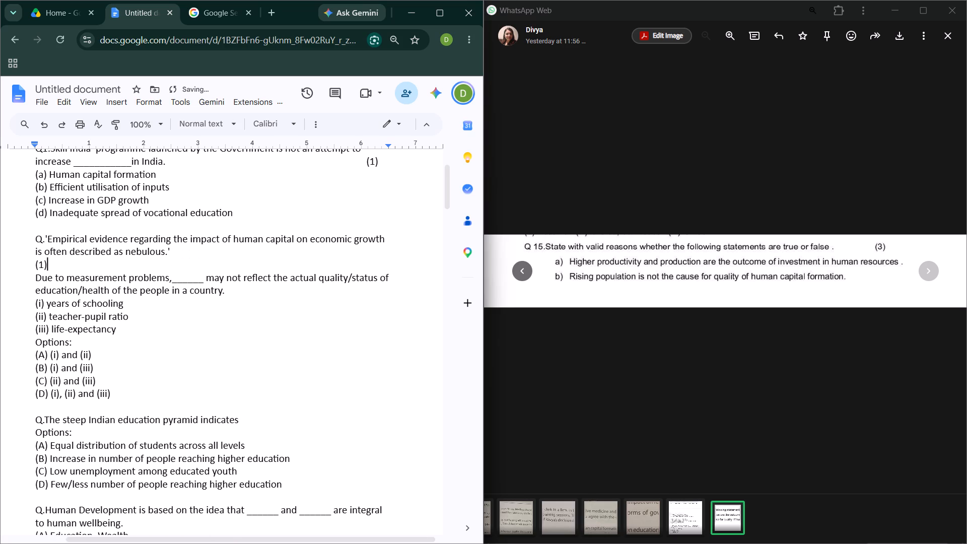
pyautogui.click(308, 253)
pyautogui.press('BackSpace')
pyautogui.press('BackSpace')
pyautogui.press('BackSpace')
pyautogui.press('BackSpace')
pyautogui.press('BackSpace')
pyautogui.press('BackSpace')
pyautogui.press('BackSpace')
pyautogui.press('BackSpace')
pyautogui.press('BackSpace')
# Add the "(1)" mark to the steep Indian education pyramid question, spaced on the same line to match the other marks near the right margin.
pyautogui.scroll(-2, 308, 253)
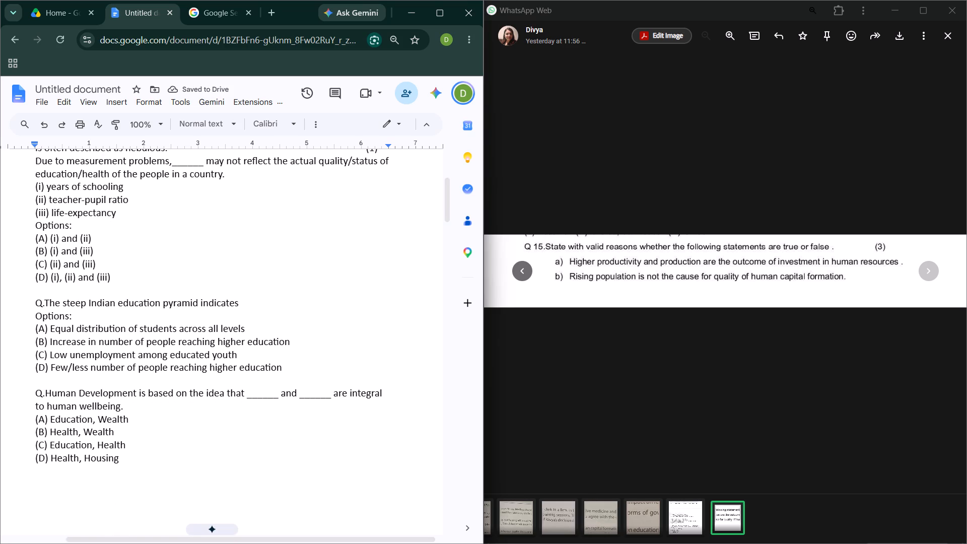
pyautogui.click(273, 304)
pyautogui.hotkey('ctrl', 'v')
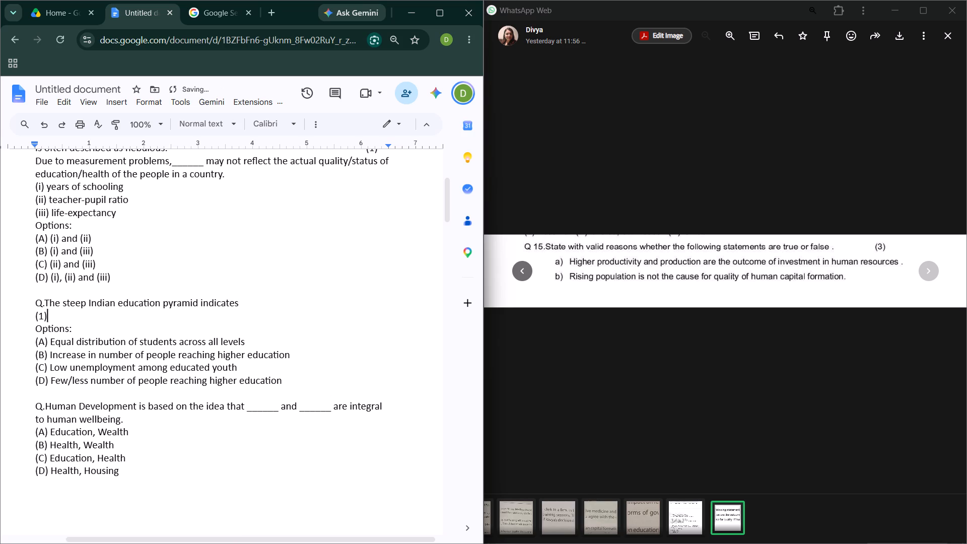
pyautogui.click(273, 304)
pyautogui.press('BackSpace')
pyautogui.press('BackSpace')
pyautogui.press('BackSpace')
pyautogui.press('BackSpace')
pyautogui.press('BackSpace')
pyautogui.press('BackSpace')
pyautogui.press('BackSpace')
pyautogui.press('BackSpace')
pyautogui.press('BackSpace')
pyautogui.press('Right')
pyautogui.press('Right')
pyautogui.press('Right')
pyautogui.press('Right')
pyautogui.press('Right')
pyautogui.press('Right')
pyautogui.press('Right')
pyautogui.press('Right')
pyautogui.press('Right')
pyautogui.press('Right')
pyautogui.press('Right')
pyautogui.press('Right')
pyautogui.press('Right')
pyautogui.press('Right')
pyautogui.press('Right')
pyautogui.press('Right')
pyautogui.press('Right')
pyautogui.press('Right')
pyautogui.press('Right')
pyautogui.press('Right')
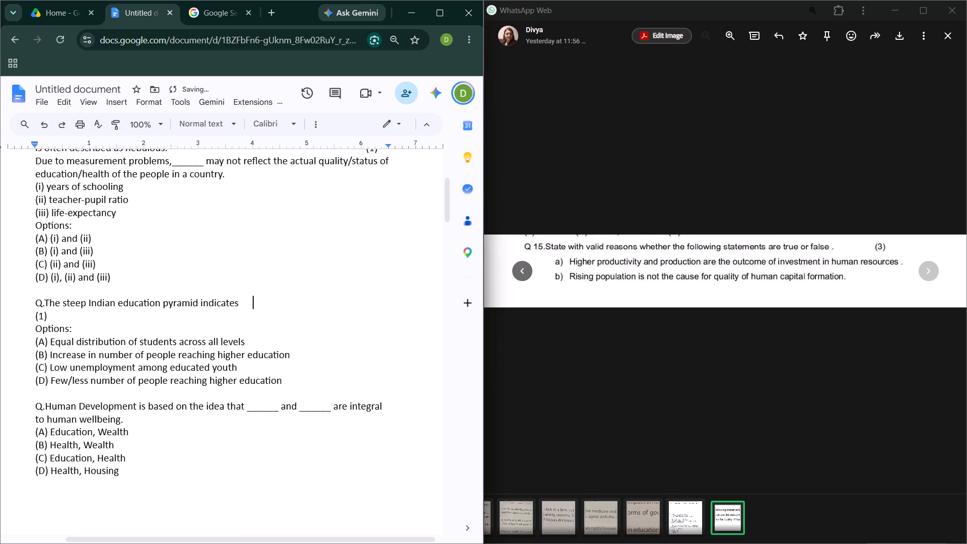
pyautogui.press('BackSpace')
pyautogui.press('BackSpace')
pyautogui.press('BackSpace')
pyautogui.press('BackSpace')
pyautogui.press('BackSpace')
pyautogui.press('BackSpace')
pyautogui.press('BackSpace')
pyautogui.press('BackSpace')
pyautogui.press('BackSpace')
pyautogui.press('BackSpace')
pyautogui.press('BackSpace')
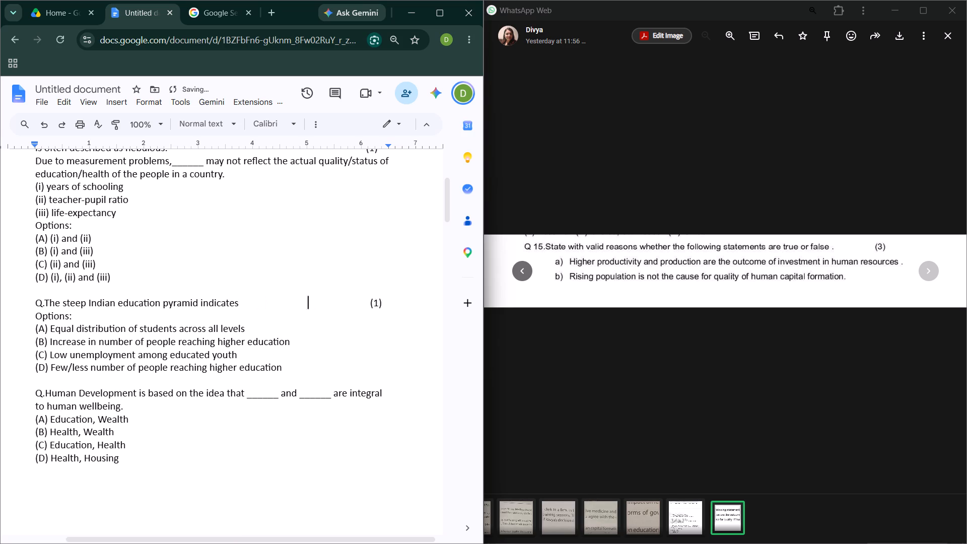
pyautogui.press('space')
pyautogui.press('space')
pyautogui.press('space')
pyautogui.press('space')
# Add the "(1)" mark after "to human wellbeing." in the Human Development question, spaced out towards the right margin.
pyautogui.scroll(-1, 273, 304)
pyautogui.click(236, 345)
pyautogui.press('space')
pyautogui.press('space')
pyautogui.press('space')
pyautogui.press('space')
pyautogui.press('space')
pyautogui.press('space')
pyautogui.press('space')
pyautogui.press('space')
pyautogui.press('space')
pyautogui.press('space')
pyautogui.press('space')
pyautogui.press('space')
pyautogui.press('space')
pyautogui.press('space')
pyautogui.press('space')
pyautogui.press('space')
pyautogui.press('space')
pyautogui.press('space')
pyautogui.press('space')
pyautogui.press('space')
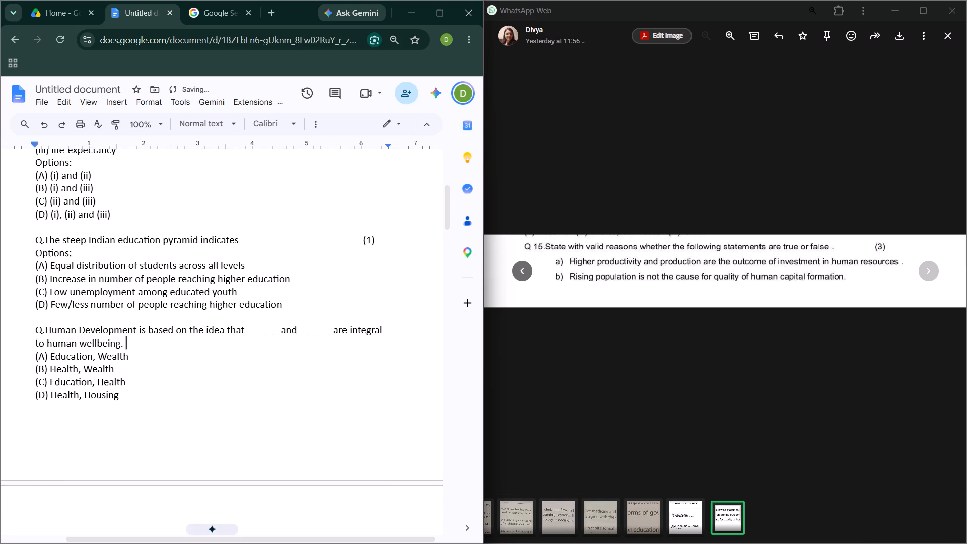
pyautogui.hotkey('ctrl', 'v')
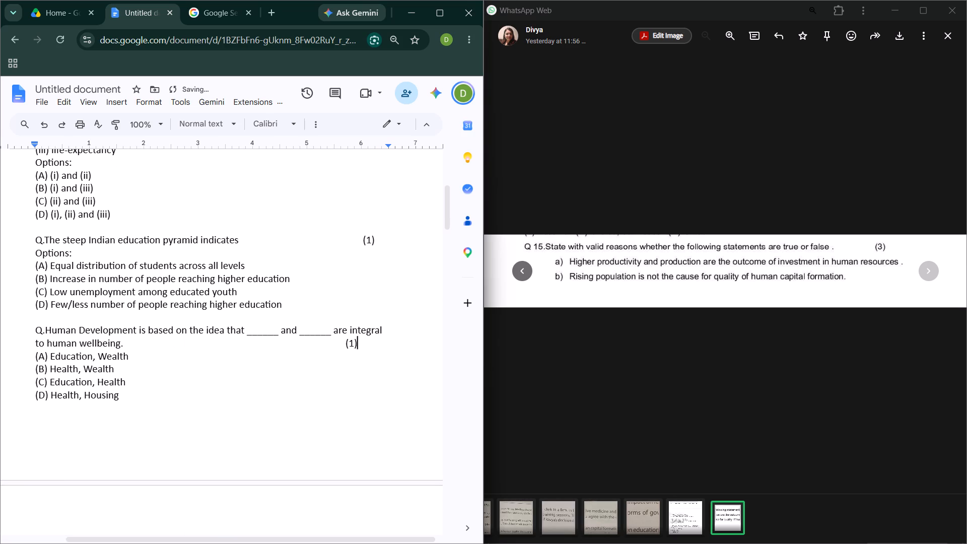
pyautogui.click(236, 345)
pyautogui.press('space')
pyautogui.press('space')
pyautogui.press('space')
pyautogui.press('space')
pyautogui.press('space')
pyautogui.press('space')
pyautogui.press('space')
# Remove the blank line between "answer the following question:" and the Real Per Capita Income table.
pyautogui.scroll(-1, 236, 345)
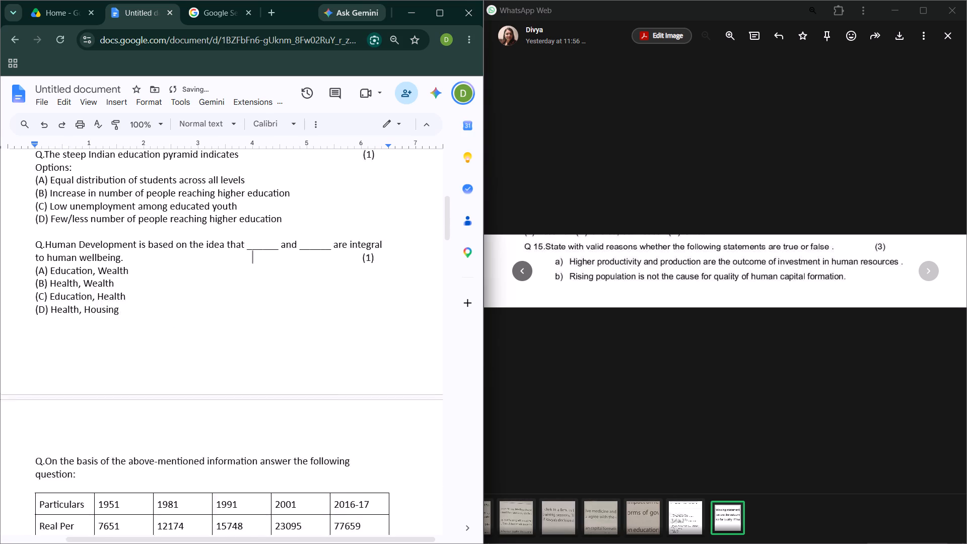
pyautogui.scroll(-3, 236, 345)
pyautogui.click(212, 226)
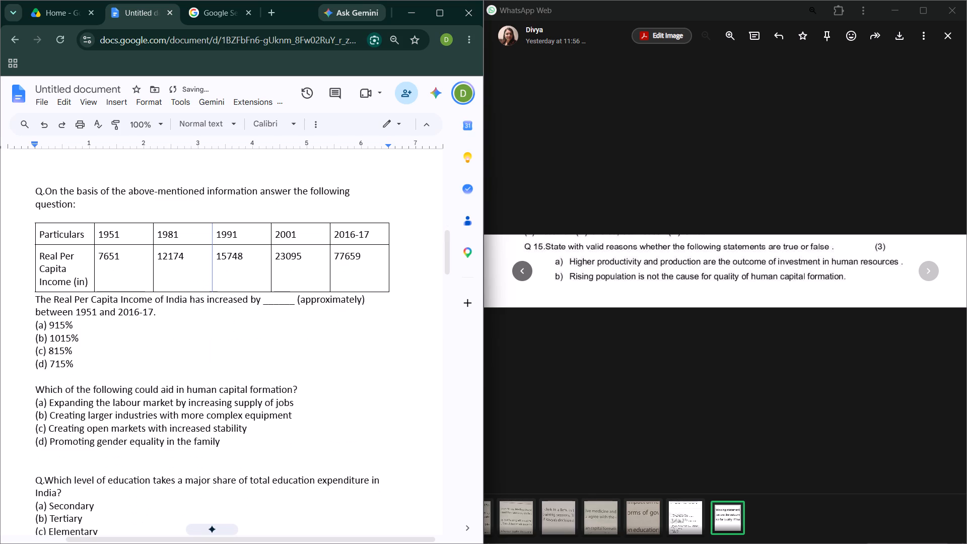
pyautogui.click(201, 213)
pyautogui.press('BackSpace')
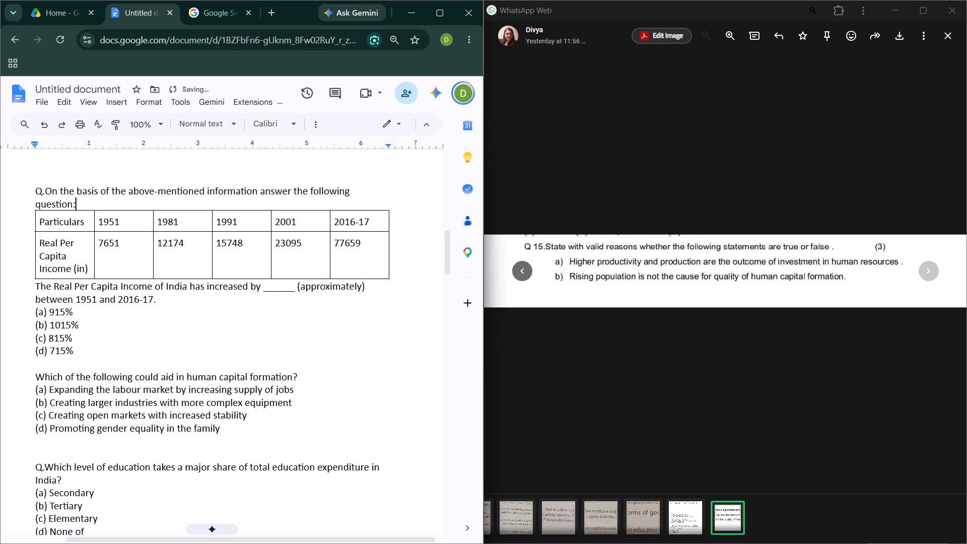
# Add the copied "(1)" mark after "answer the following question:" above the income table and space it out towards the right margin.
pyautogui.hotkey('ctrl', 'v')
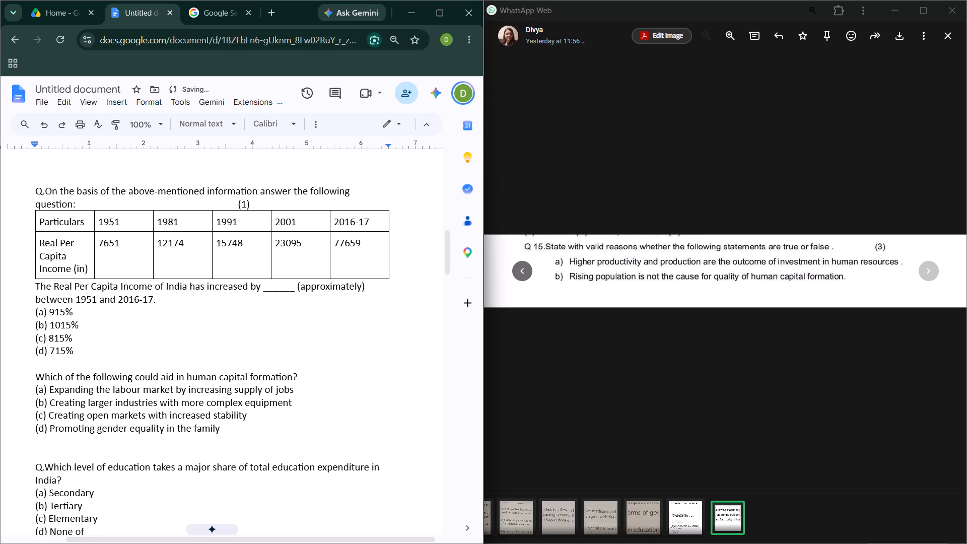
pyautogui.click(212, 201)
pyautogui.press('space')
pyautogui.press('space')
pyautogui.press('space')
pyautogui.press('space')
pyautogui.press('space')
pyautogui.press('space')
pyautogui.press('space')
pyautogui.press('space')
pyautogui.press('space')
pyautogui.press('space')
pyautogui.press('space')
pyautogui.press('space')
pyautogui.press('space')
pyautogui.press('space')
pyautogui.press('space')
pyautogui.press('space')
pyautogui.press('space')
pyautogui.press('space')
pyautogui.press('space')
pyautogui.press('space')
# Add a "(1)" mark near the right margin after "between 1951 and 2016-17." in the Real Per Capita Income question.
pyautogui.scroll(-2, 212, 201)
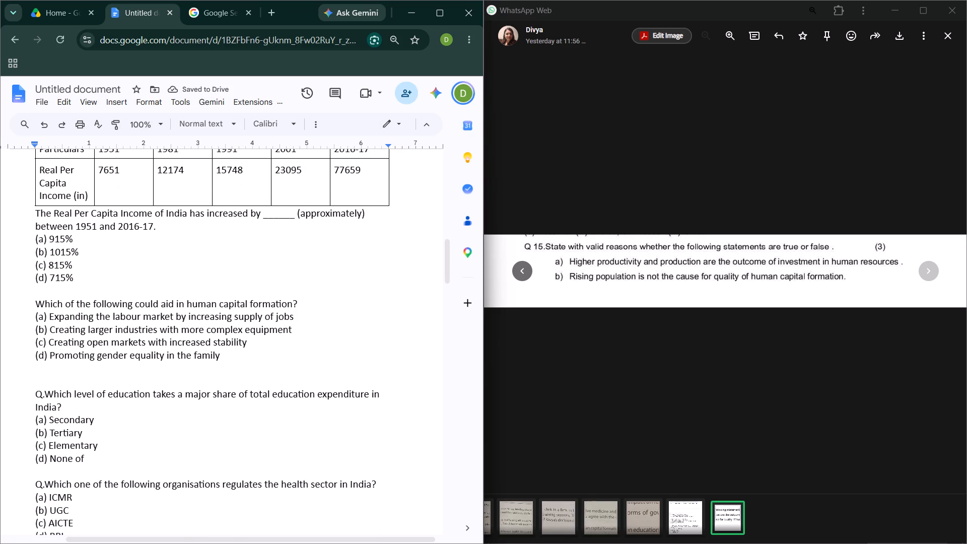
pyautogui.click(197, 230)
pyautogui.press('space')
pyautogui.press('space')
pyautogui.press('space')
pyautogui.press('space')
pyautogui.press('space')
pyautogui.press('space')
pyautogui.press('space')
pyautogui.press('space')
pyautogui.press('space')
pyautogui.press('space')
pyautogui.press('space')
pyautogui.press('space')
pyautogui.press('space')
pyautogui.press('space')
pyautogui.press('space')
pyautogui.press('space')
pyautogui.press('space')
pyautogui.press('space')
pyautogui.press('space')
pyautogui.press('space')
pyautogui.hotkey('ctrl', 'v')
# Add a "Q" prefix in front of "Which of the following could aid in human capital formation?".
pyautogui.scroll(-1, 197, 230)
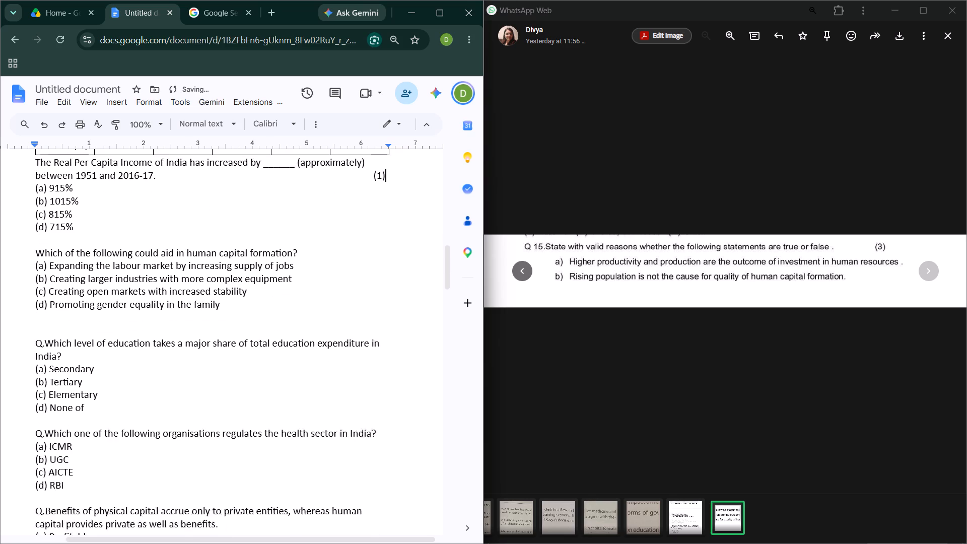
pyautogui.scroll(-1, 197, 230)
pyautogui.scroll(1, 148, 269)
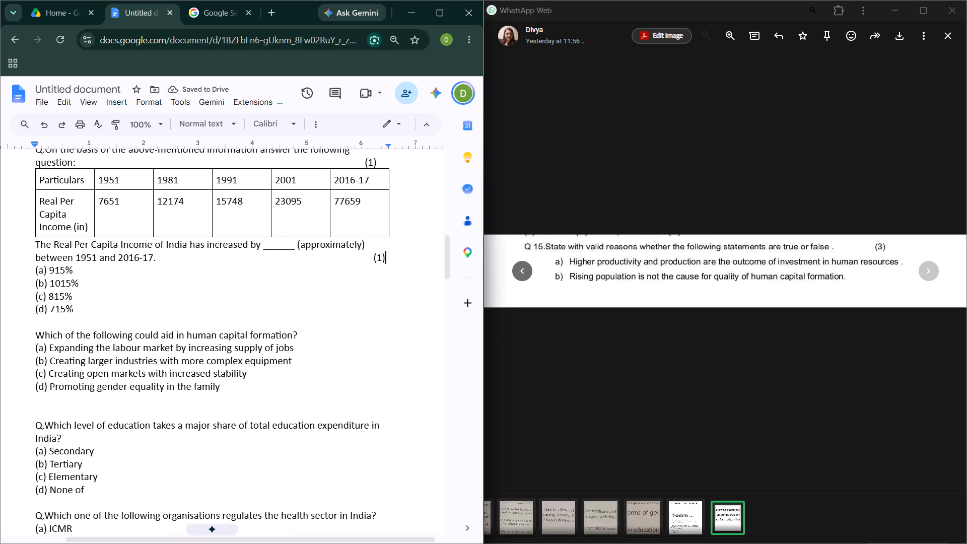
pyautogui.scroll(1, 148, 269)
pyautogui.click(27, 340)
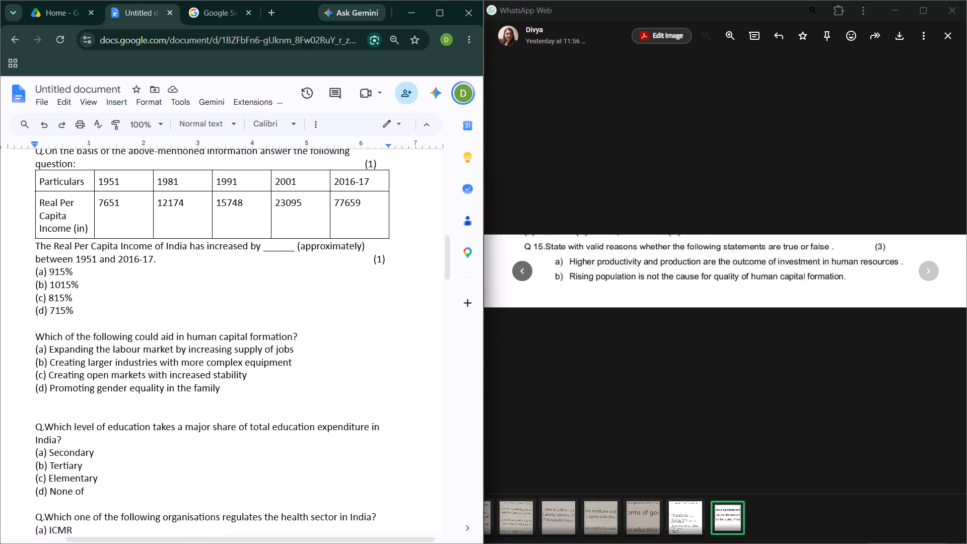
pyautogui.scroll(1, 64, 360)
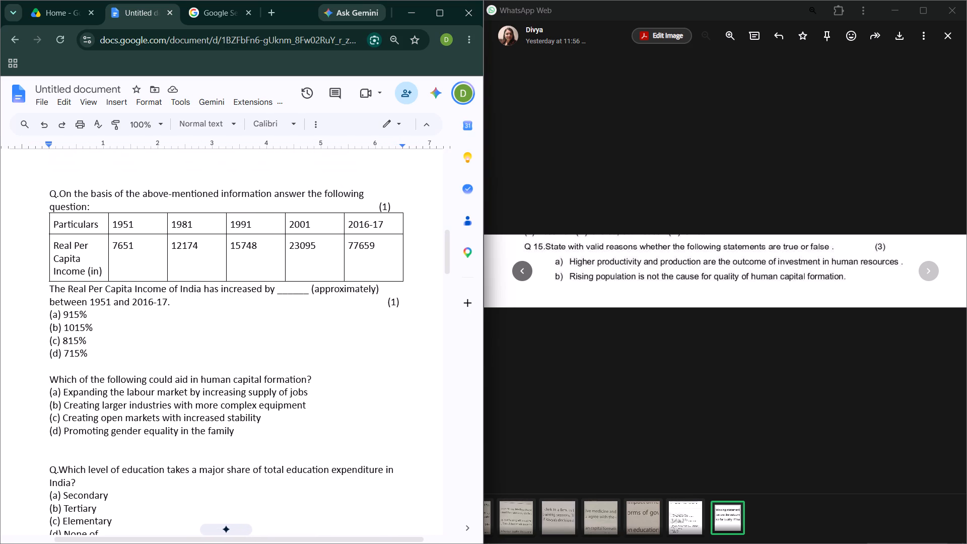
pyautogui.scroll(-1, 64, 360)
pyautogui.hotkey('shift', 'q')
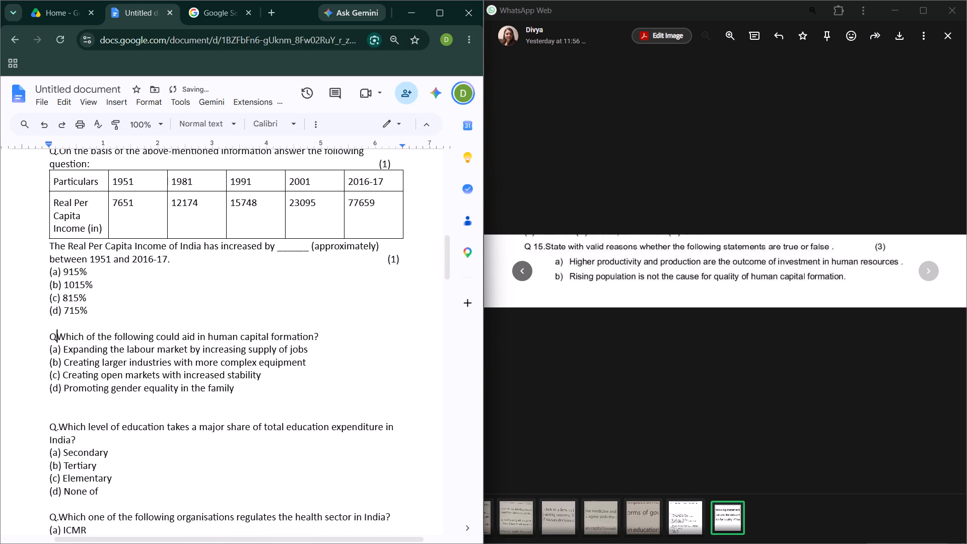
# Put a period after the "Q" in front of "Which of the following could aid in human capital formation?".
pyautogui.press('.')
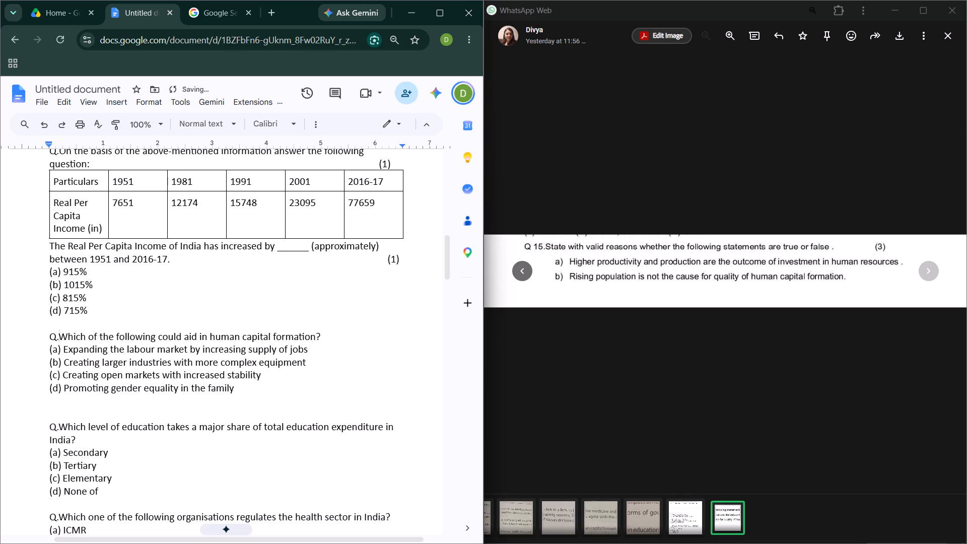
# Add a "(1)" mark near the right margin on the same line as "Which of the following could aid in human capital formation?".
pyautogui.click(333, 335)
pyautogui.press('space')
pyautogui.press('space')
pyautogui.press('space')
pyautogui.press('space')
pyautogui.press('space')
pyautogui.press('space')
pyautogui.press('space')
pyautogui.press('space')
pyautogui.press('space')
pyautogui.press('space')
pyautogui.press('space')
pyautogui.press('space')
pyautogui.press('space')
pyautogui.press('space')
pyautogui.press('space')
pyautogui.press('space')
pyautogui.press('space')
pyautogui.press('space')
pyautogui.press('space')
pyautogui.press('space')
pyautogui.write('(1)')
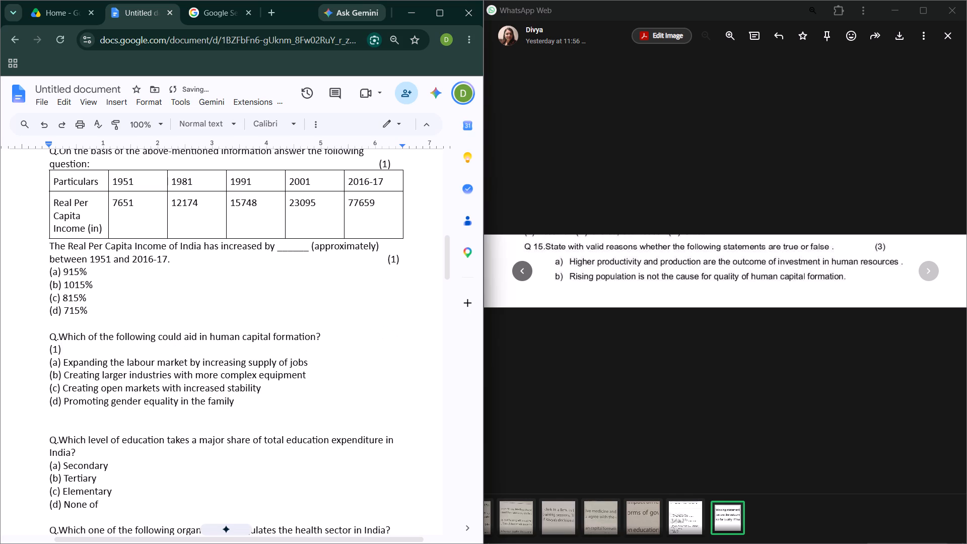
pyautogui.click(362, 332)
pyautogui.press('BackSpace')
pyautogui.press('BackSpace')
pyautogui.press('BackSpace')
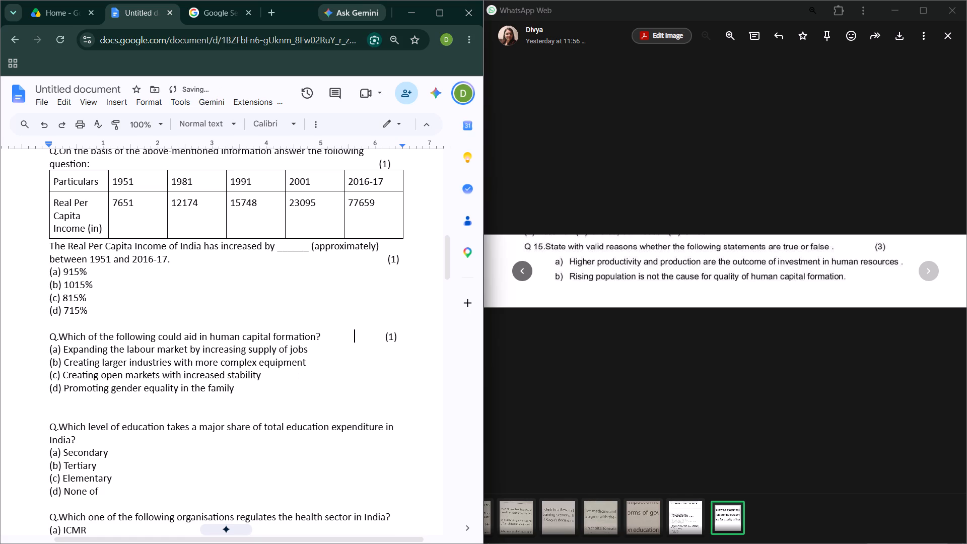
# Add a "(1)" mark near the right margin after "India?" in the question on total education expenditure.
pyautogui.scroll(-2, 362, 332)
pyautogui.click(334, 333)
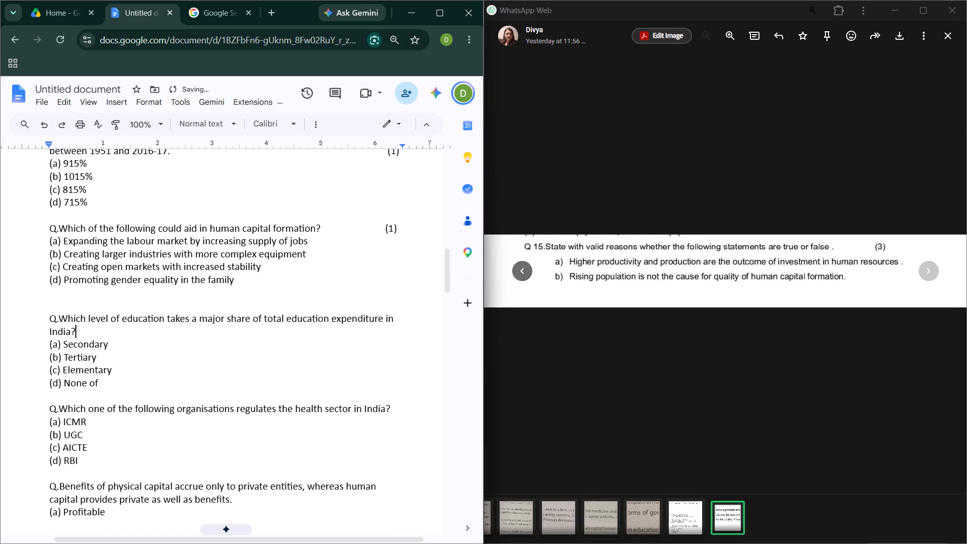
pyautogui.hotkey('ctrl', 'v')
pyautogui.click(223, 330)
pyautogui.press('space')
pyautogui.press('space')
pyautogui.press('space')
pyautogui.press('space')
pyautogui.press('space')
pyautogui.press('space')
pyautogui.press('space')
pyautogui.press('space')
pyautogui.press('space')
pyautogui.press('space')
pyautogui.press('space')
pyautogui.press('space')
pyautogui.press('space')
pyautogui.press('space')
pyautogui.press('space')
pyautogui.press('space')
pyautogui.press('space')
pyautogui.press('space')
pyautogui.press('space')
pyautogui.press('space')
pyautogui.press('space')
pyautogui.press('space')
# Add a "(1)" mark after the health sector regulation question and break its line before "India?".
pyautogui.scroll(-1, 223, 330)
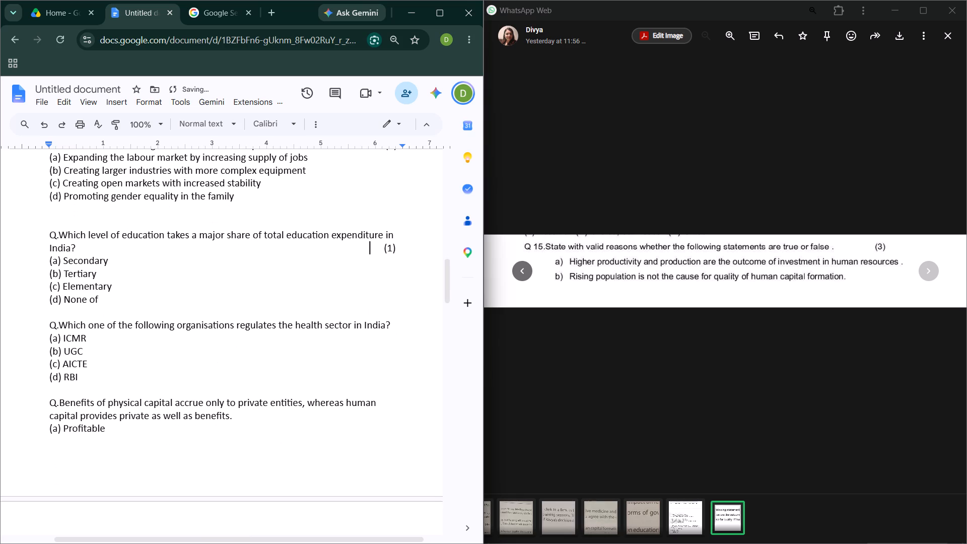
pyautogui.click(397, 330)
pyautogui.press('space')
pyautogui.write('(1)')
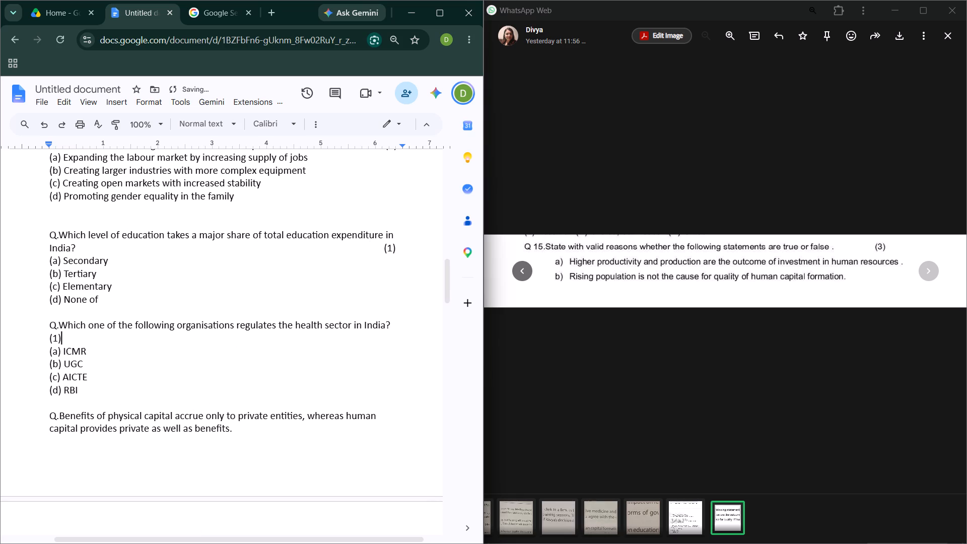
pyautogui.click(362, 320)
pyautogui.press('Return')
# Space the "(1)" mark after "India?" in the health sector question out towards the right margin.
pyautogui.click(80, 345)
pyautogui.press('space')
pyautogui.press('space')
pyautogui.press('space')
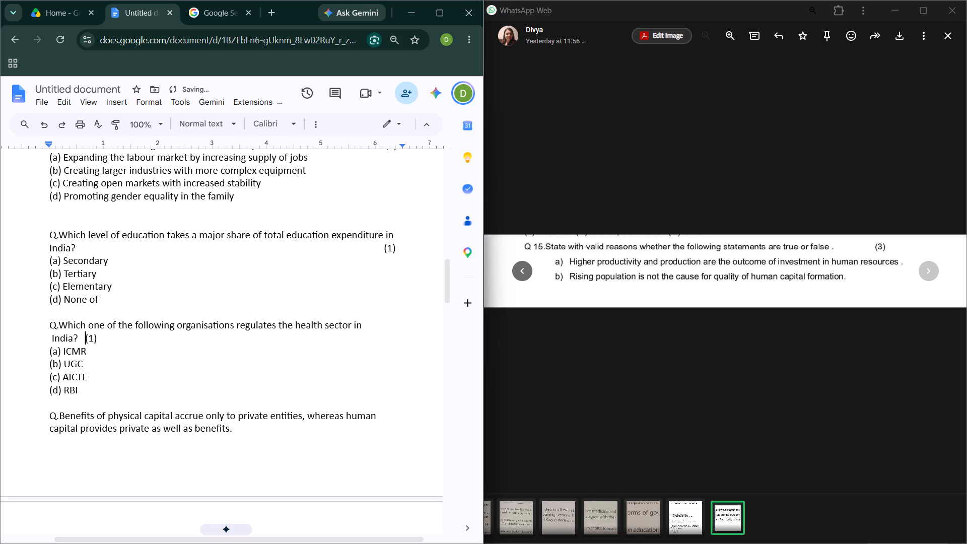
pyautogui.hotkey('ctrl', 'v')
# Remove the duplicate "(1)" from the health sector organisations question and space the remaining mark out towards the right margin.
pyautogui.press('BackSpace')
pyautogui.press('BackSpace')
pyautogui.press('BackSpace')
pyautogui.press('space')
pyautogui.press('space')
pyautogui.press('space')
pyautogui.press('space')
pyautogui.press('space')
pyautogui.press('space')
pyautogui.press('space')
pyautogui.press('space')
pyautogui.press('space')
pyautogui.press('space')
pyautogui.press('space')
pyautogui.press('space')
pyautogui.press('space')
pyautogui.press('space')
pyautogui.press('space')
pyautogui.press('space')
pyautogui.press('space')
pyautogui.press('space')
pyautogui.press('space')
pyautogui.press('space')
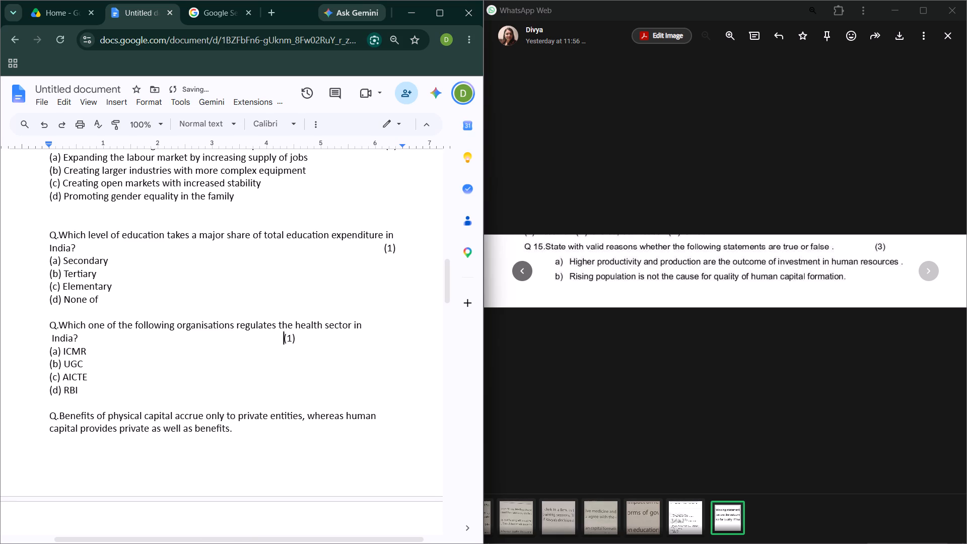
pyautogui.press('space')
pyautogui.press('space')
pyautogui.press('space')
pyautogui.press('space')
pyautogui.press('space')
# Paste a "(1)" mark after "private as well as benefits." and adjust the spacing so it sits on that line near the right margin.
pyautogui.scroll(-1, 80, 345)
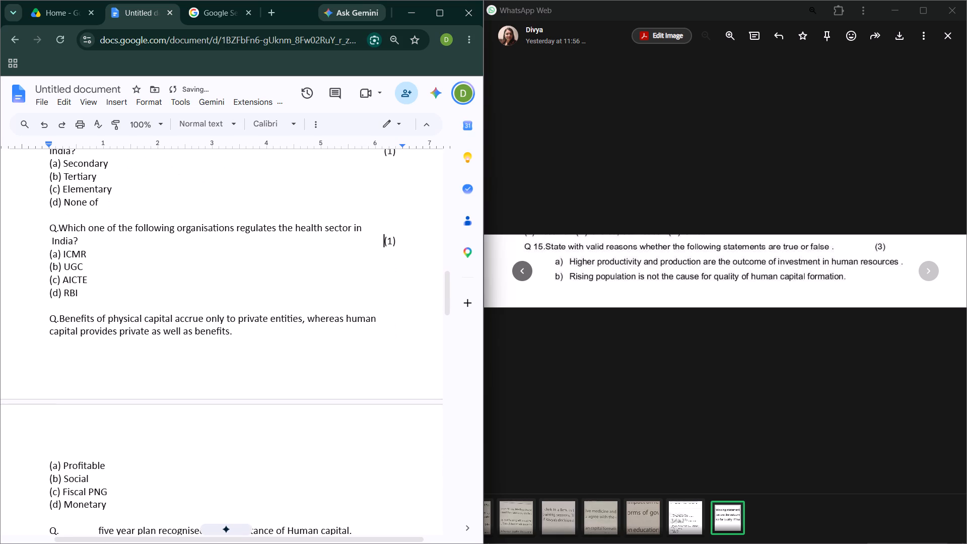
pyautogui.click(248, 332)
pyautogui.hotkey('ctrl', 'v')
pyautogui.scroll(-2, 248, 332)
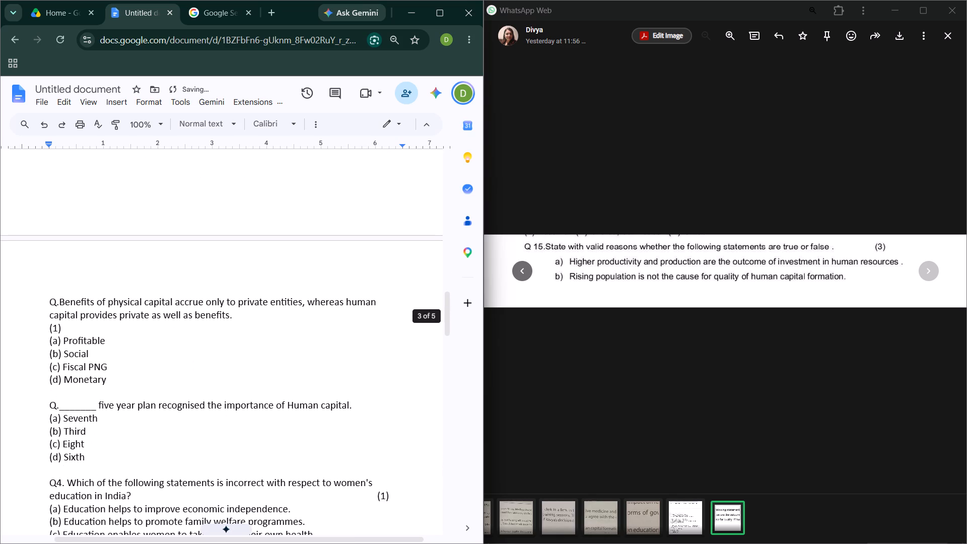
pyautogui.click(270, 312)
pyautogui.press('BackSpace')
pyautogui.press('BackSpace')
pyautogui.press('BackSpace')
pyautogui.press('BackSpace')
pyautogui.press('BackSpace')
pyautogui.press('BackSpace')
pyautogui.press('BackSpace')
pyautogui.press('BackSpace')
pyautogui.press('BackSpace')
pyautogui.press('BackSpace')
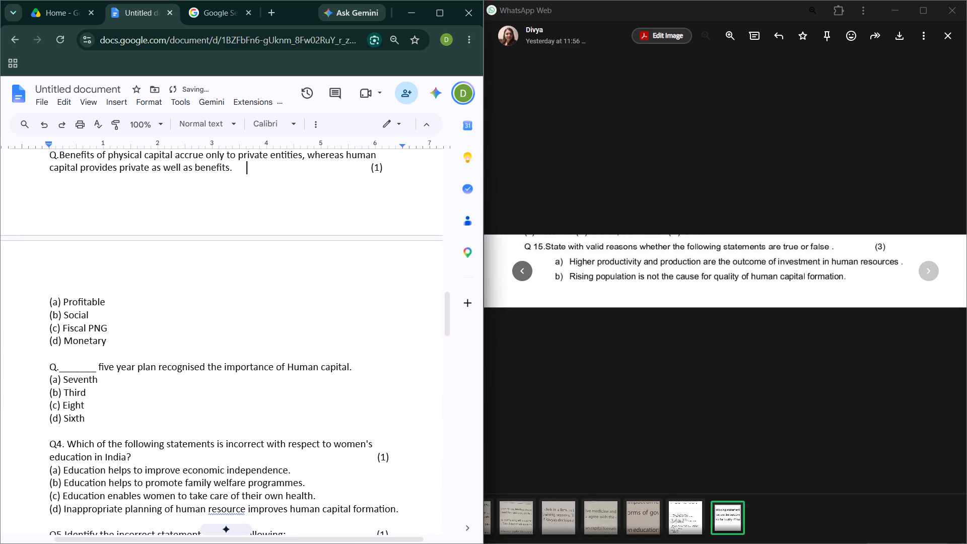
pyautogui.press('space')
# Add a "(1)" mark near the right margin after "five year plan recognised the importance of Human capital.".
pyautogui.scroll(-1, 270, 312)
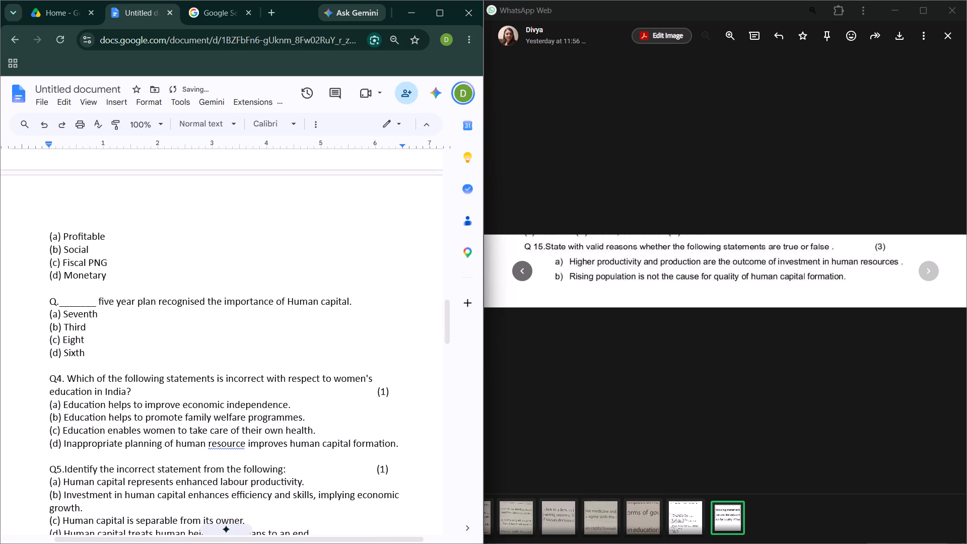
pyautogui.click(366, 303)
pyautogui.press('space')
pyautogui.press('space')
pyautogui.press('space')
pyautogui.press('space')
pyautogui.press('space')
pyautogui.press('space')
pyautogui.press('space')
pyautogui.press('space')
pyautogui.press('space')
pyautogui.press('space')
pyautogui.press('space')
pyautogui.press('space')
pyautogui.press('space')
pyautogui.press('space')
pyautogui.press('space')
pyautogui.press('space')
pyautogui.press('space')
pyautogui.press('BackSpace')
pyautogui.press('BackSpace')
pyautogui.press('BackSpace')
pyautogui.write('(1)')
# Add a "(1)" mark near the right margin after "Out of the following statements, which one is incorrect?".
pyautogui.scroll(-5, 366, 303)
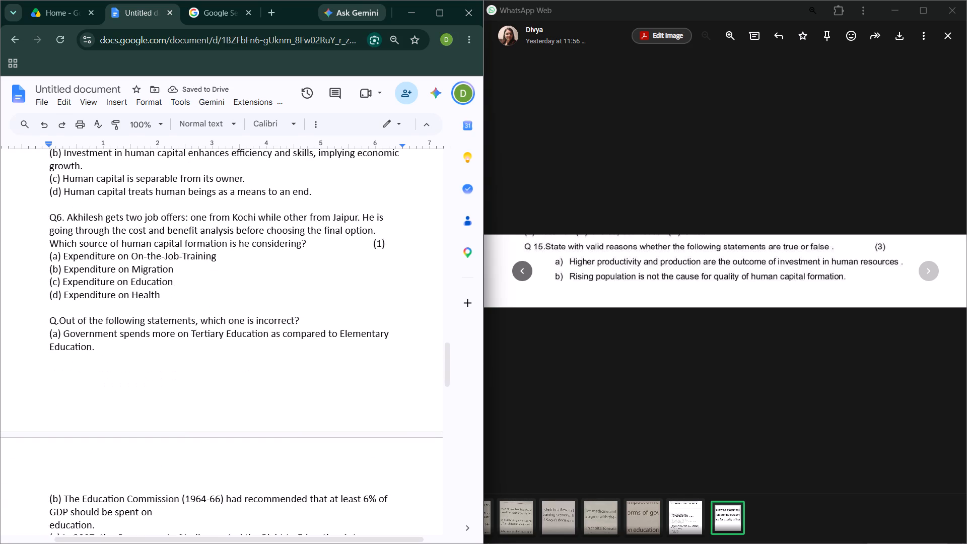
pyautogui.scroll(-2, 366, 303)
pyautogui.click(335, 249)
pyautogui.press('space')
pyautogui.press('space')
pyautogui.press('space')
pyautogui.press('space')
pyautogui.press('space')
pyautogui.press('space')
pyautogui.press('space')
pyautogui.press('space')
pyautogui.press('space')
pyautogui.press('space')
pyautogui.press('space')
pyautogui.press('space')
pyautogui.press('space')
pyautogui.press('space')
pyautogui.press('space')
pyautogui.press('space')
pyautogui.press('space')
pyautogui.press('space')
pyautogui.press('space')
pyautogui.press('space')
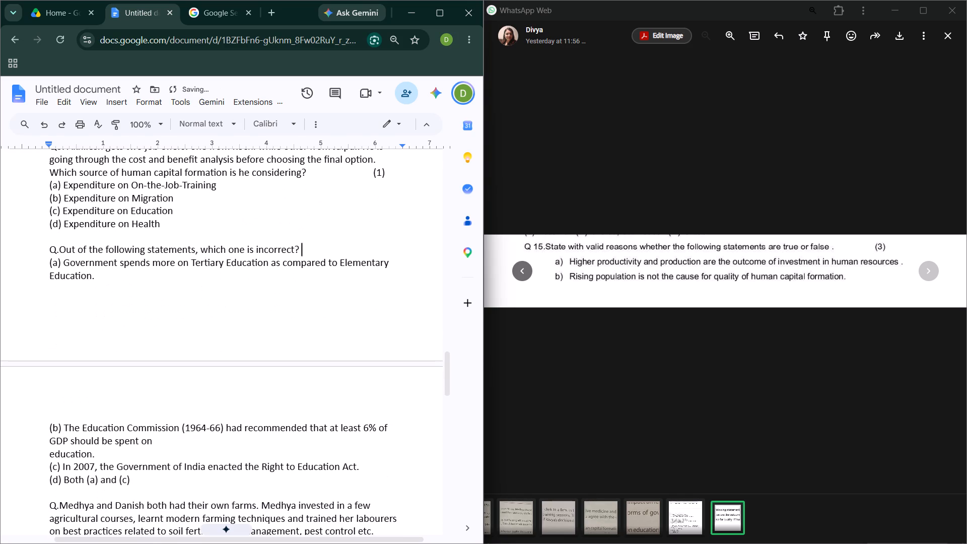
pyautogui.press('space')
pyautogui.press('space')
pyautogui.press('space')
pyautogui.press('space')
pyautogui.press('space')
pyautogui.write('(1)')
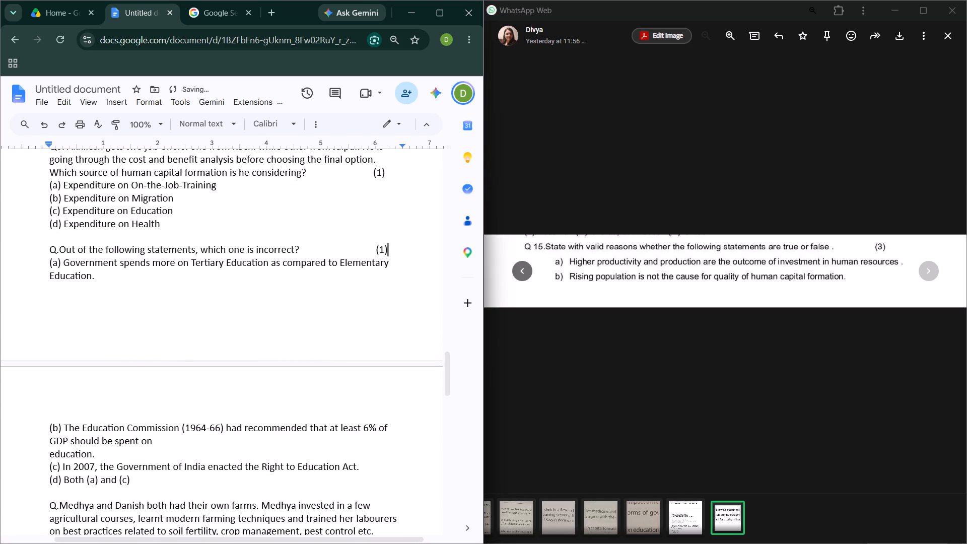
# Place the text cursor at the end of the Medhya and Danish farming question, after "in support of your answer.".
pyautogui.scroll(-3, 335, 249)
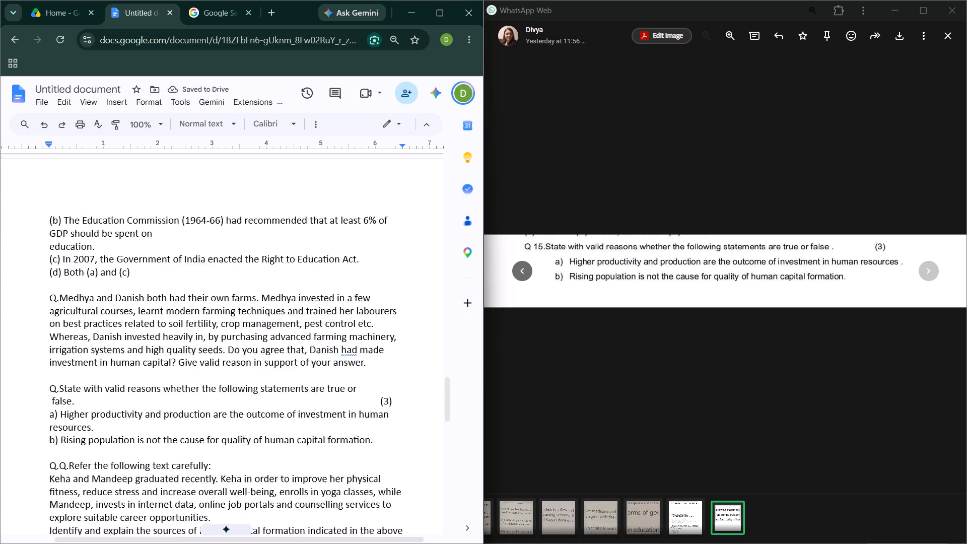
pyautogui.scroll(-1, 327, 279)
pyautogui.click(383, 308)
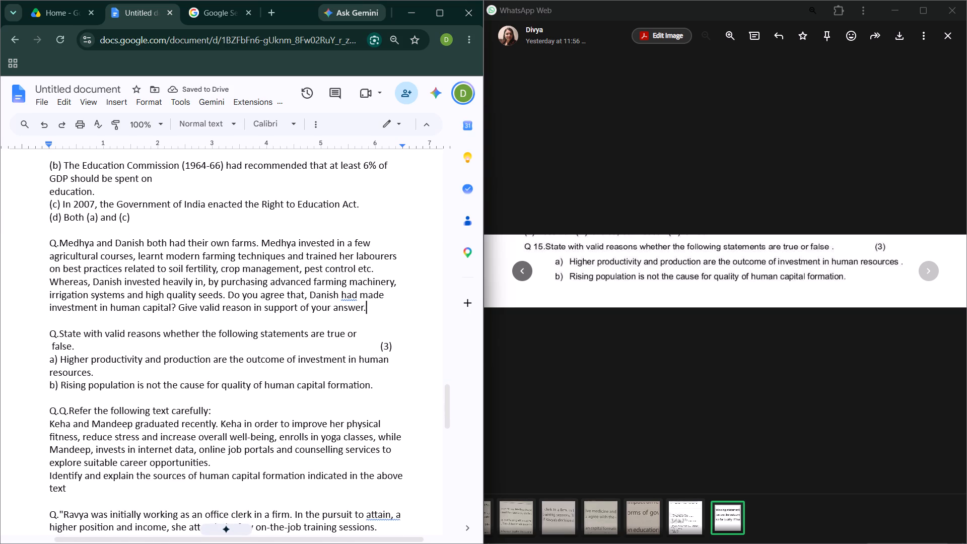
# Add a "(1)" mark near the right margin after "in support of your answer." in the Medhya and Danish question.
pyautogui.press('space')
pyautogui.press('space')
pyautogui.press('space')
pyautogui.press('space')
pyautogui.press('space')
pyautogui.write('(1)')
# Delete the duplicate "Q." before "Refer the following text carefully:" so only one "Q." prefix remains.
pyautogui.scroll(-1, 383, 308)
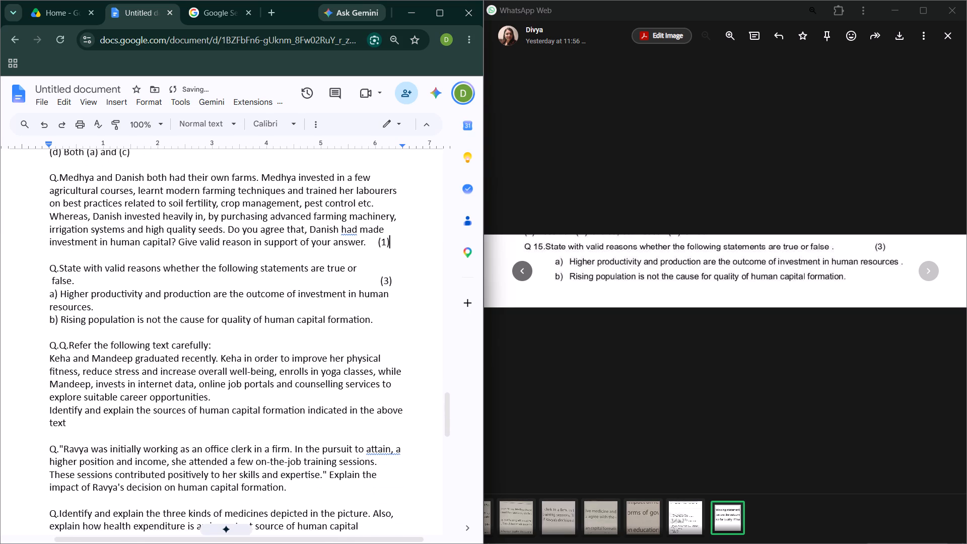
pyautogui.scroll(-1, 358, 344)
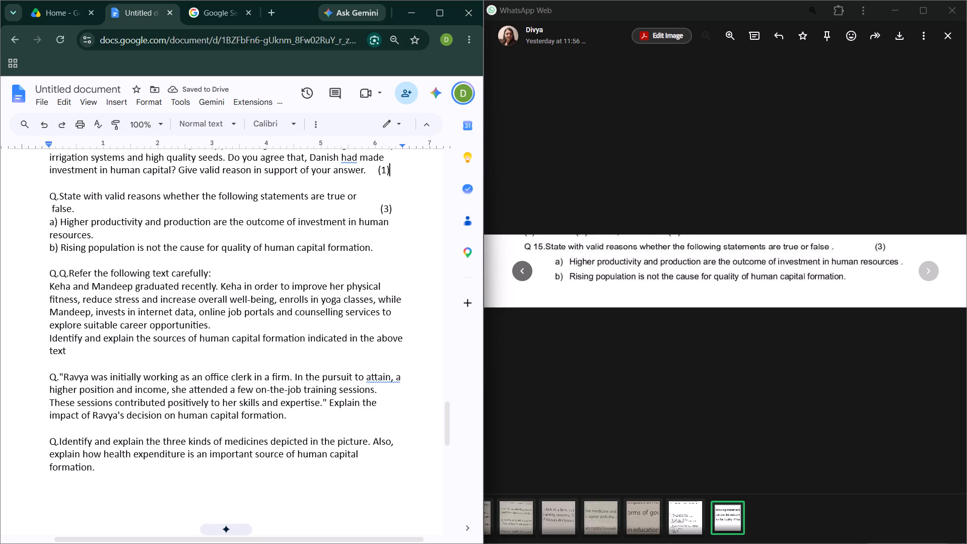
pyautogui.click(58, 273)
pyautogui.press('BackSpace')
pyautogui.press('BackSpace')
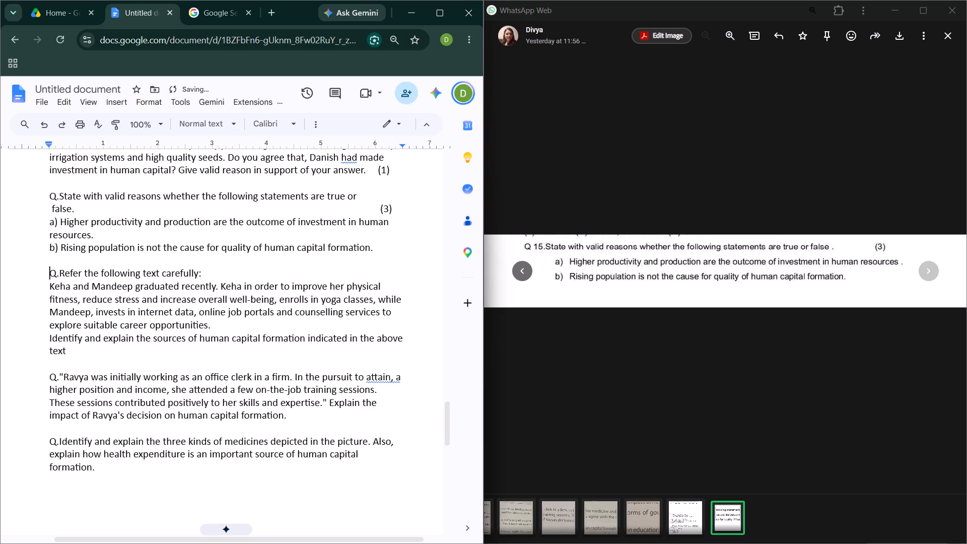
# Paste a "(1)" mark after "Refer the following text carefully:" and space it out to near the right margin.
pyautogui.click(213, 280)
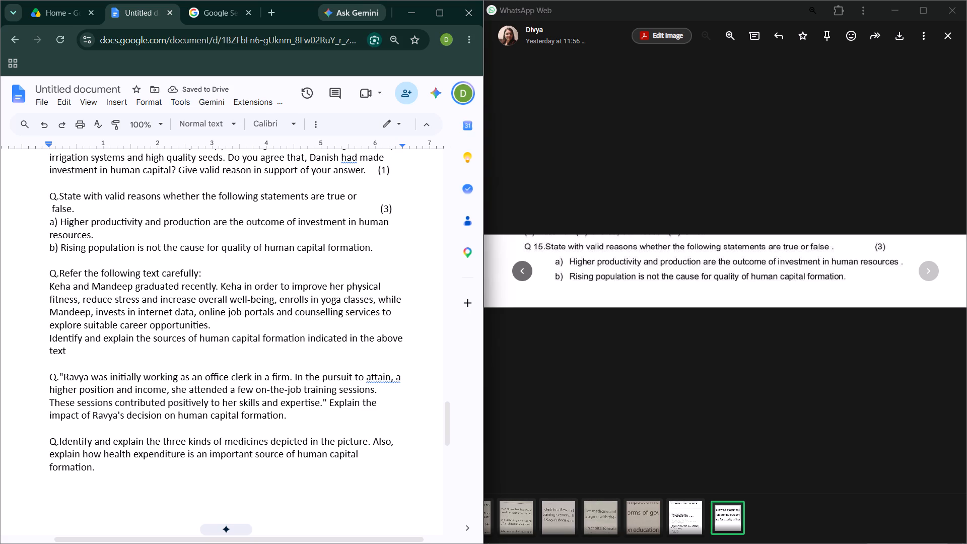
pyautogui.hotkey('ctrl', 'v')
pyautogui.click(213, 280)
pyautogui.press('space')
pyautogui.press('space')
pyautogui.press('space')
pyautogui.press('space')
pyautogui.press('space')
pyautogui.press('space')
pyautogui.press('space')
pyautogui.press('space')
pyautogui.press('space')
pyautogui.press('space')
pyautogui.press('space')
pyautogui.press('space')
pyautogui.press('BackSpace')
pyautogui.press('BackSpace')
pyautogui.press('BackSpace')
# Add a "(1)" mark near the right margin after "impact of Ravya's decision on human capital formation.".
pyautogui.scroll(-1, 213, 280)
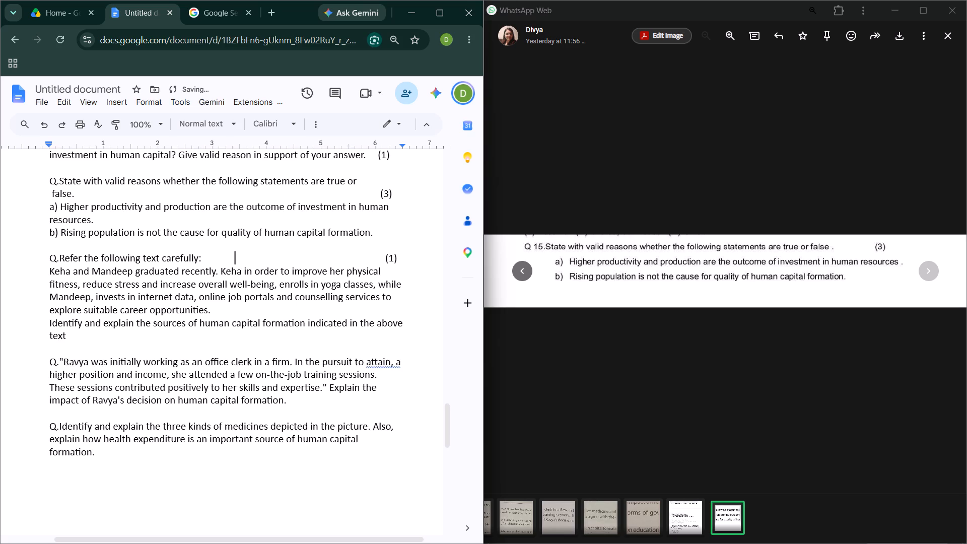
pyautogui.scroll(-1, 213, 280)
pyautogui.scroll(2, 200, 333)
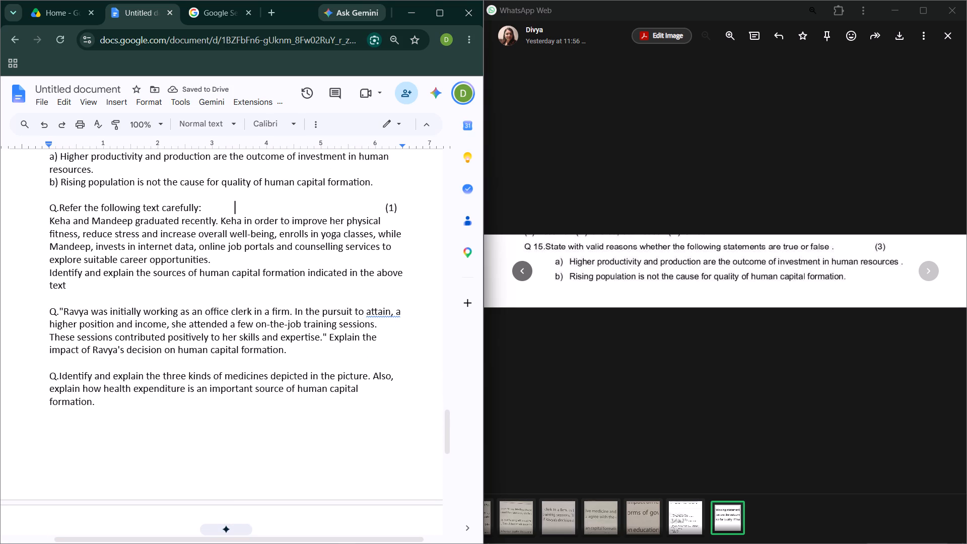
pyautogui.click(335, 347)
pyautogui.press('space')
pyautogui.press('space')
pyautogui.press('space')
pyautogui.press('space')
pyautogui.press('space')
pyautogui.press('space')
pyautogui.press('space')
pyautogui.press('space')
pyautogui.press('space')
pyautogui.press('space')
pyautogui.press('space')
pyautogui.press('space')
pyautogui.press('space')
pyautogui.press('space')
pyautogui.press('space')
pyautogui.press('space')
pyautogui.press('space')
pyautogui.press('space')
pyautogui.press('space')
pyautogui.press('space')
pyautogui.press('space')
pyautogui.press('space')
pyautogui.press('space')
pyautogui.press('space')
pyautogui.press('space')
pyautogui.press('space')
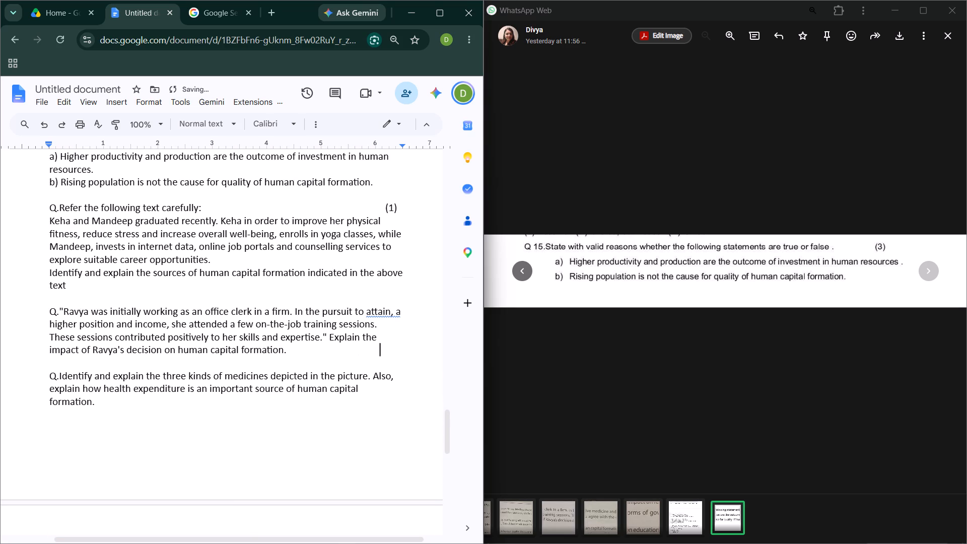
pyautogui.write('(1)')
# Paste a "(1)" mark after "formation." in the three kinds of medicines question and space it out towards the right margin.
pyautogui.scroll(-1, 335, 347)
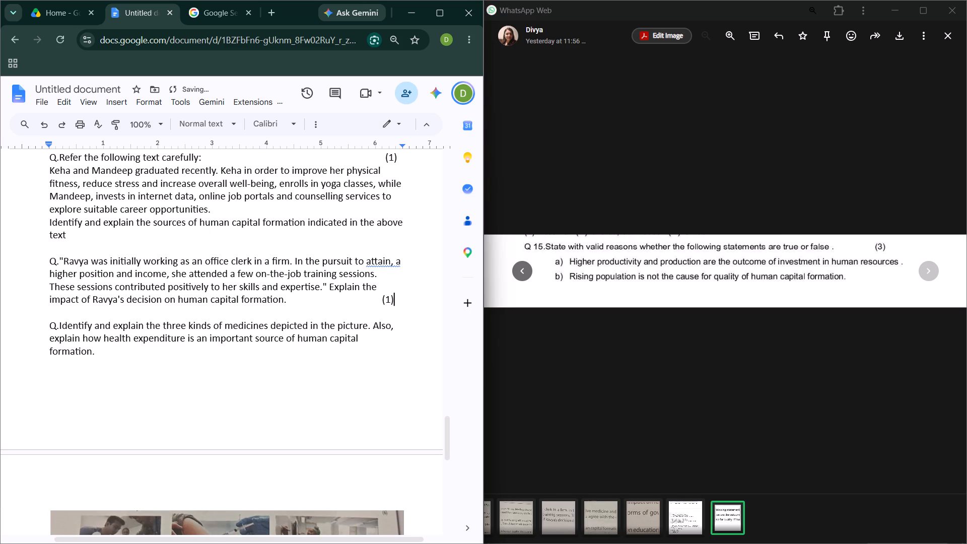
pyautogui.click(303, 349)
pyautogui.hotkey('ctrl', 'v')
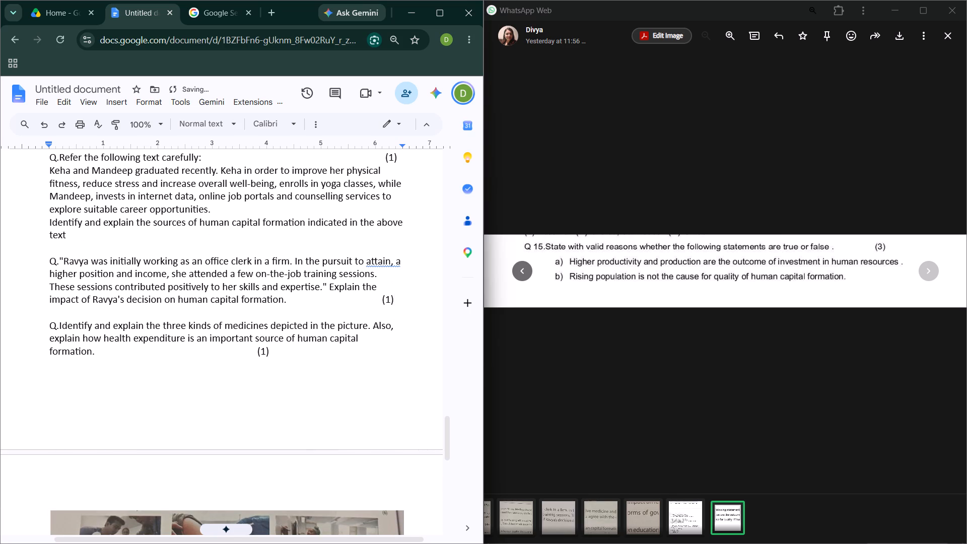
pyautogui.click(248, 351)
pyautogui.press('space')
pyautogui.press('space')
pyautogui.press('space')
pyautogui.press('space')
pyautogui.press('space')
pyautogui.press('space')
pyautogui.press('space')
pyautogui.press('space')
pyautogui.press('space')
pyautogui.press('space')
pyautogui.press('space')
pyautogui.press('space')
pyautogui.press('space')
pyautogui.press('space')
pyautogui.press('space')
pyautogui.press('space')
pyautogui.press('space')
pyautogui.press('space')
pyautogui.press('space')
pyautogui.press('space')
pyautogui.scroll(-3, 248, 351)
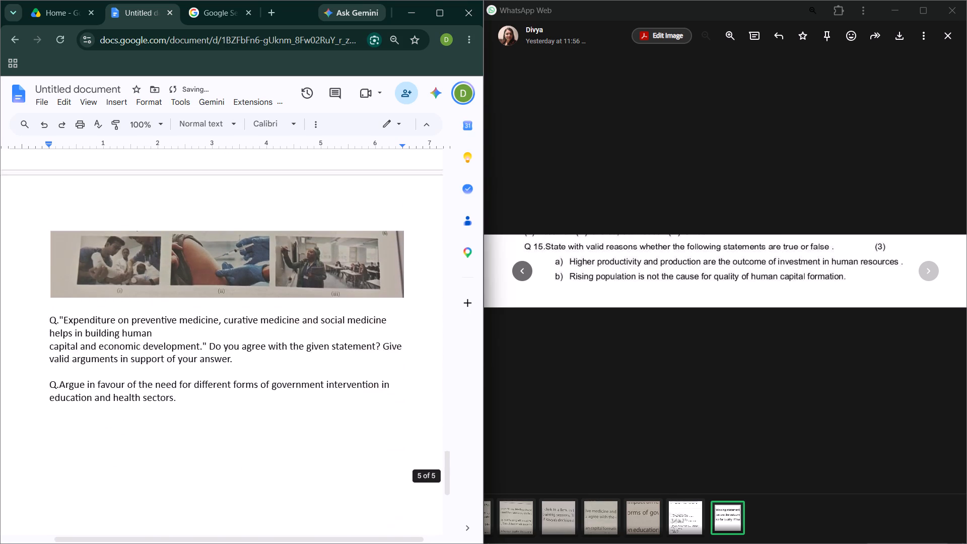
# Paste a "(1)" mark at the end of the preventive medicine question and adjust the spacing so it sits near the right margin.
pyautogui.scroll(-2, 248, 351)
pyautogui.click(248, 281)
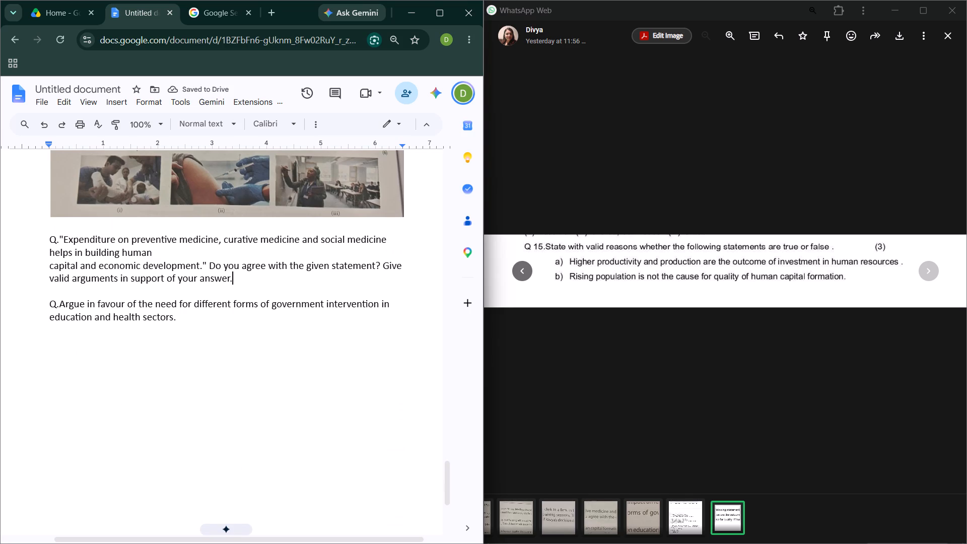
pyautogui.hotkey('ctrl', 'v')
pyautogui.click(285, 274)
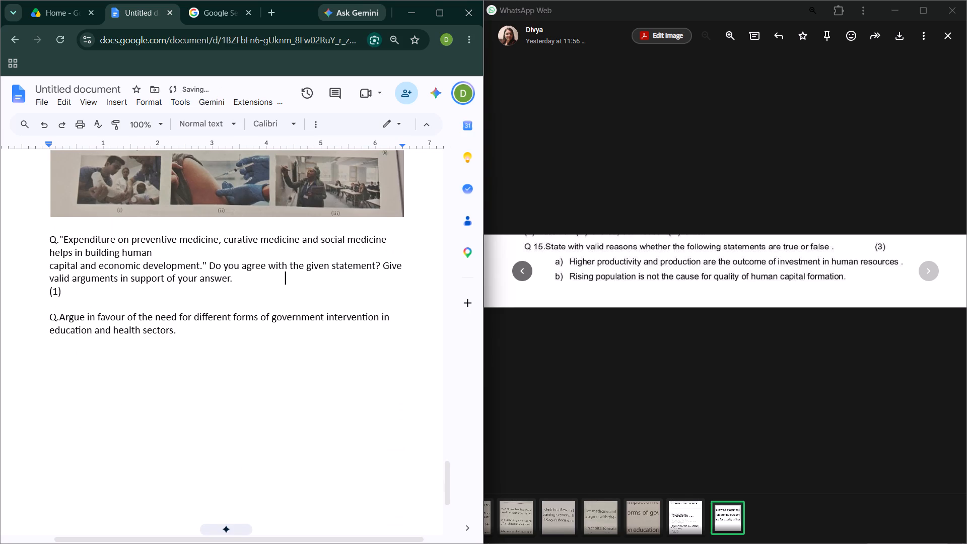
pyautogui.press('BackSpace')
pyautogui.press('BackSpace')
pyautogui.press('BackSpace')
pyautogui.press('BackSpace')
pyautogui.press('BackSpace')
pyautogui.press('BackSpace')
pyautogui.press('BackSpace')
pyautogui.press('BackSpace')
pyautogui.press('BackSpace')
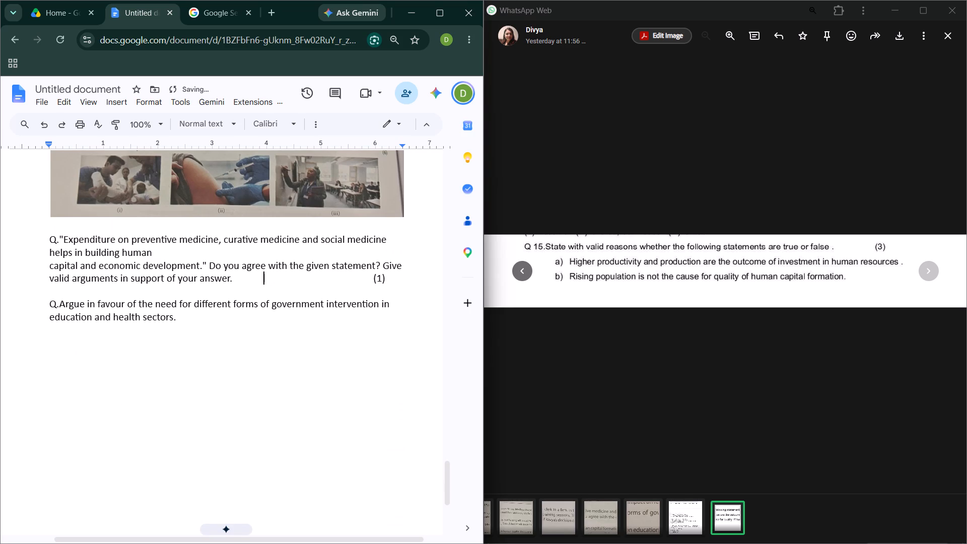
pyautogui.press('space')
# Paste a "(1)" mark after "education and health sectors." in the government intervention question and space it out towards the right margin.
pyautogui.click(263, 321)
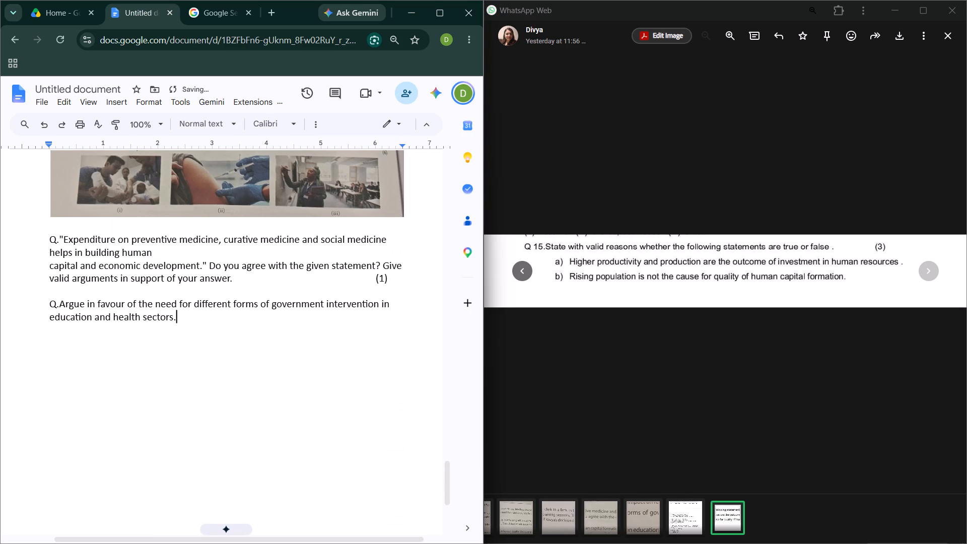
pyautogui.hotkey('ctrl', 'v')
pyautogui.click(263, 321)
pyautogui.press('space')
pyautogui.press('space')
pyautogui.press('space')
pyautogui.press('space')
pyautogui.press('space')
pyautogui.press('space')
pyautogui.press('space')
pyautogui.press('space')
pyautogui.press('space')
pyautogui.press('space')
pyautogui.press('space')
pyautogui.press('space')
pyautogui.press('space')
pyautogui.press('space')
pyautogui.press('space')
pyautogui.press('space')
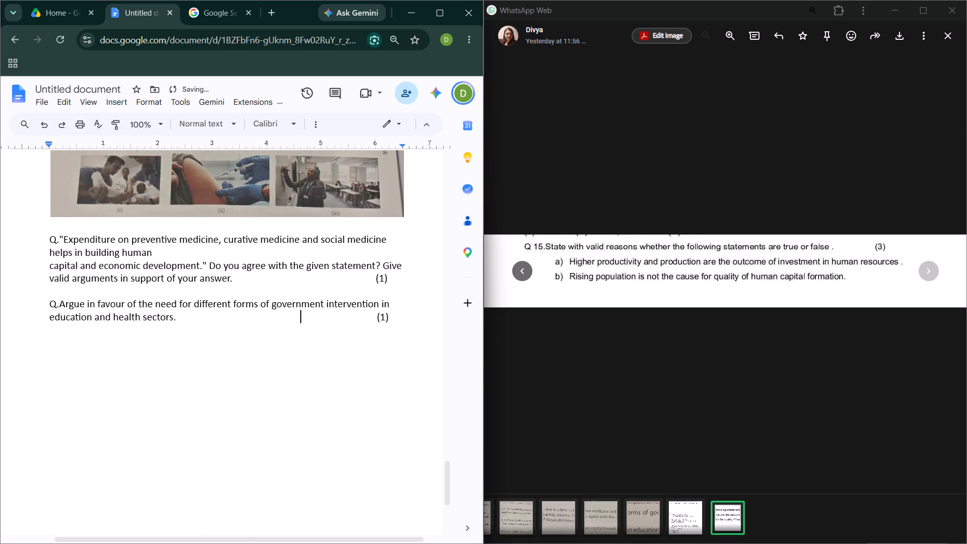
# Open the document's watermark settings for a text watermark.
pyautogui.scroll(11, 263, 321)
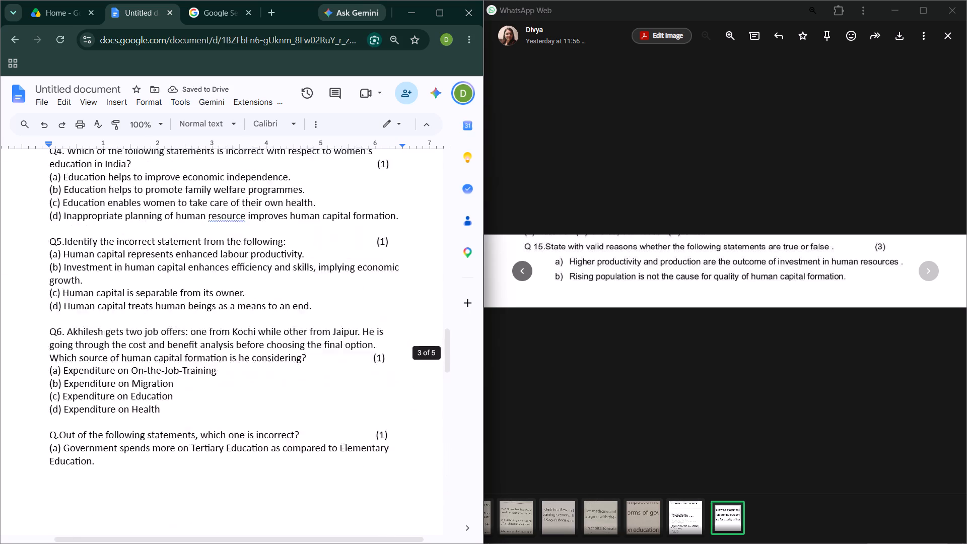
pyautogui.scroll(7, 263, 321)
pyautogui.click(114, 101)
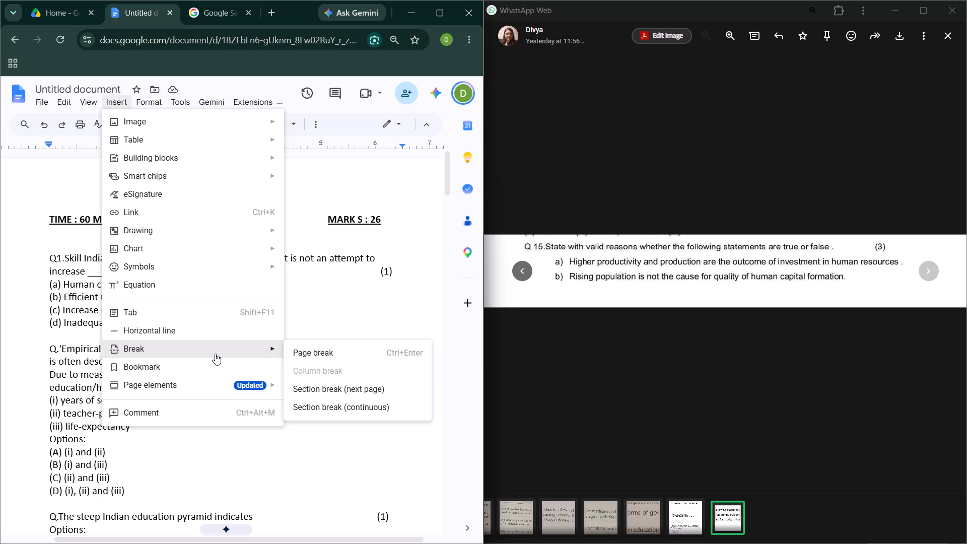
pyautogui.scroll(-2, 199, 369)
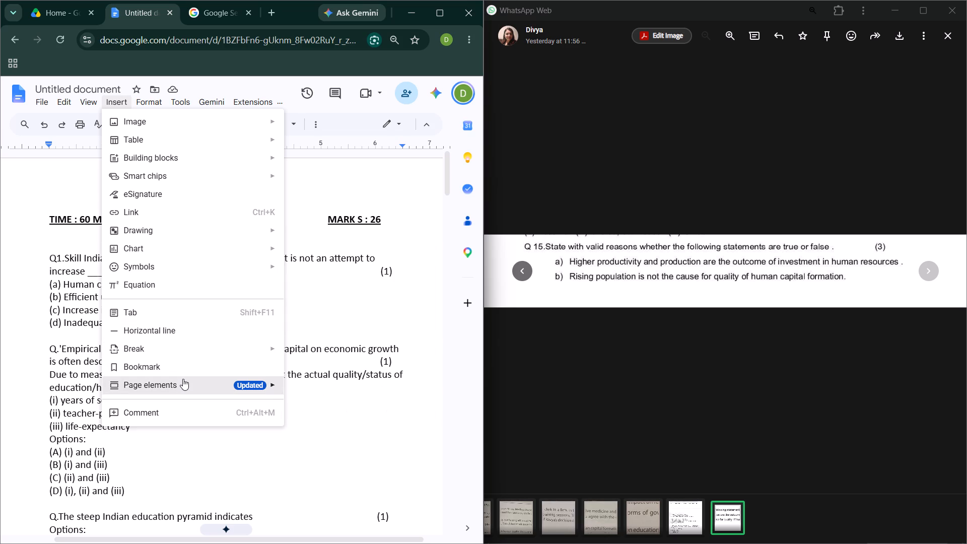
pyautogui.click(356, 340)
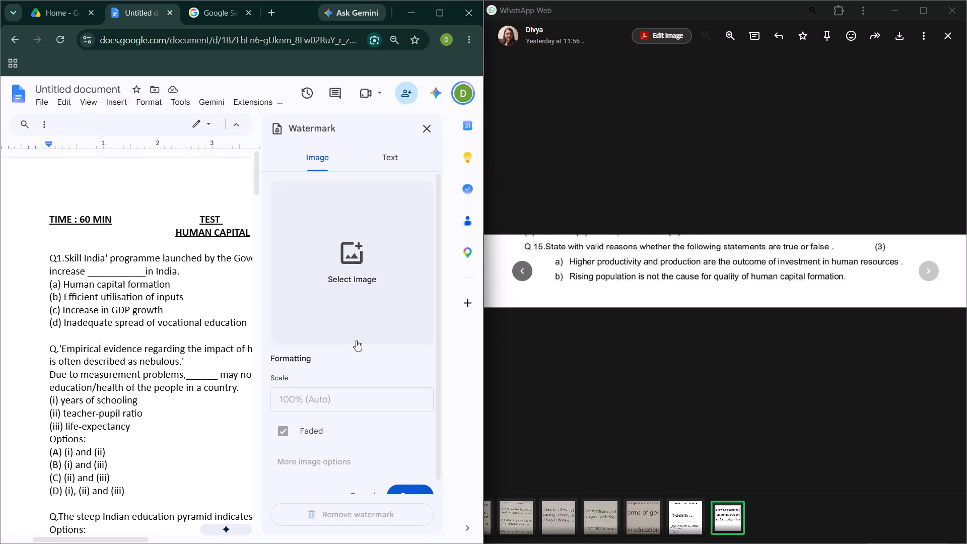
pyautogui.click(393, 158)
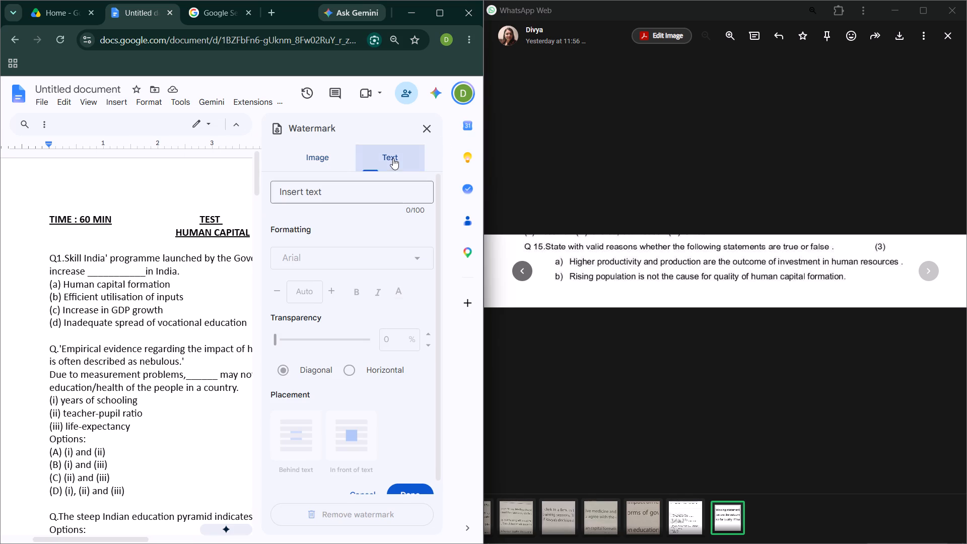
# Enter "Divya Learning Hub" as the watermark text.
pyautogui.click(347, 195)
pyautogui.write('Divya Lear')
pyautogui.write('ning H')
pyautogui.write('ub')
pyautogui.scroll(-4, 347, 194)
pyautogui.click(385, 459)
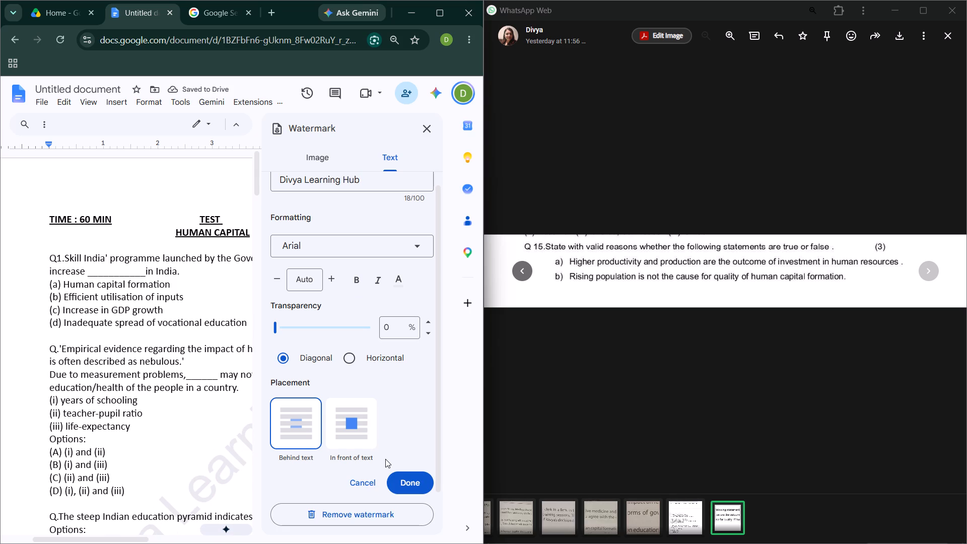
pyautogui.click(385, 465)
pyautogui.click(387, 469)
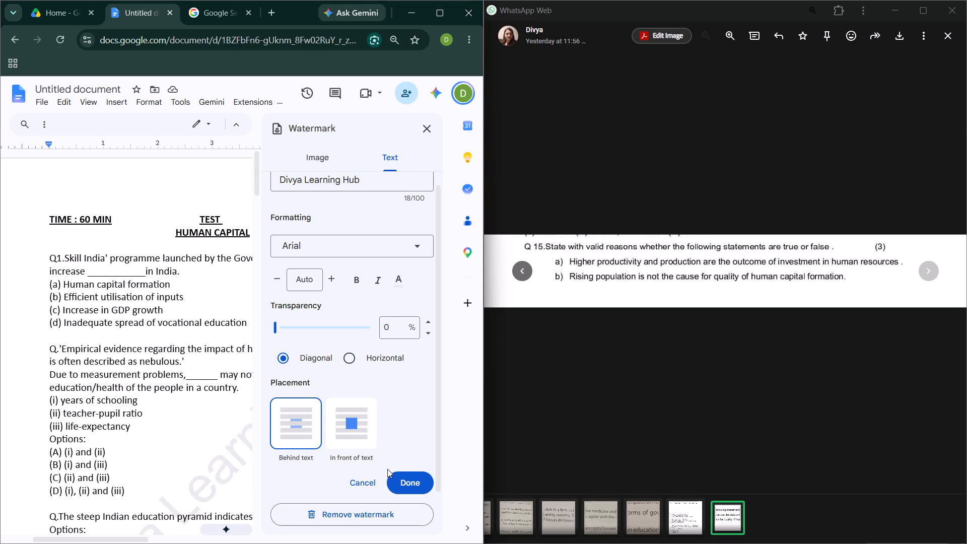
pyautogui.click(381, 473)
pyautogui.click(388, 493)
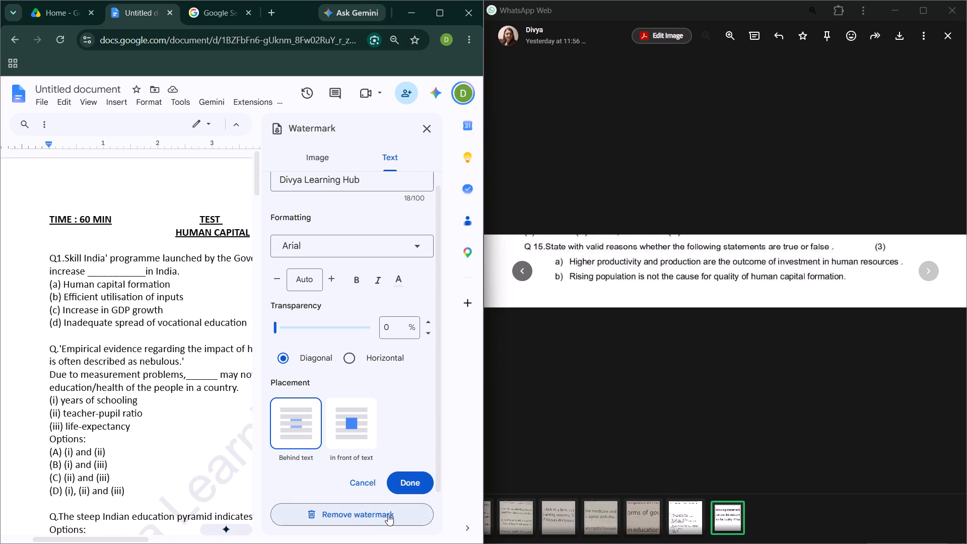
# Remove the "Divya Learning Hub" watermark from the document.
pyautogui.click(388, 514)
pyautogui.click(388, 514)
# Apply a text watermark reading "Divya Learning Hub" to the document.
pyautogui.scroll(2, 333, 420)
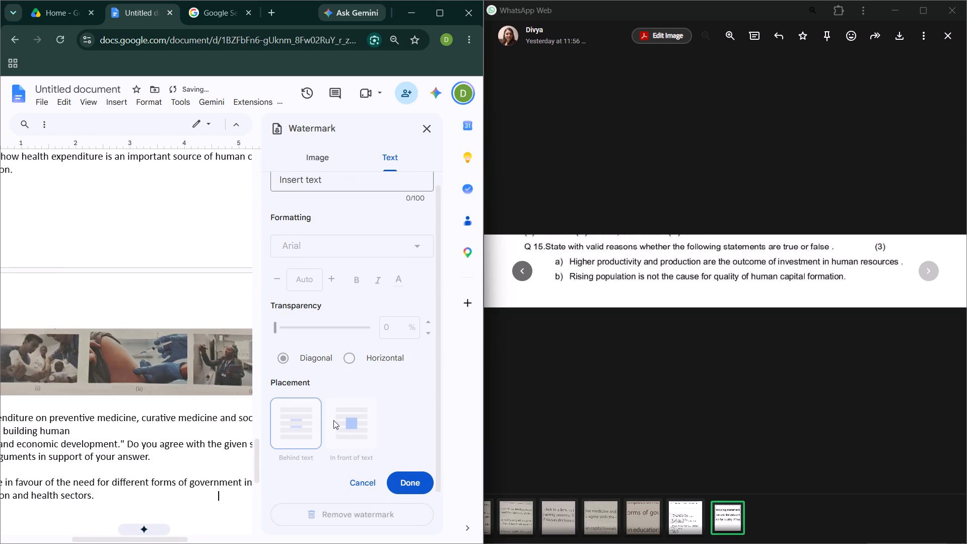
pyautogui.scroll(7, 333, 420)
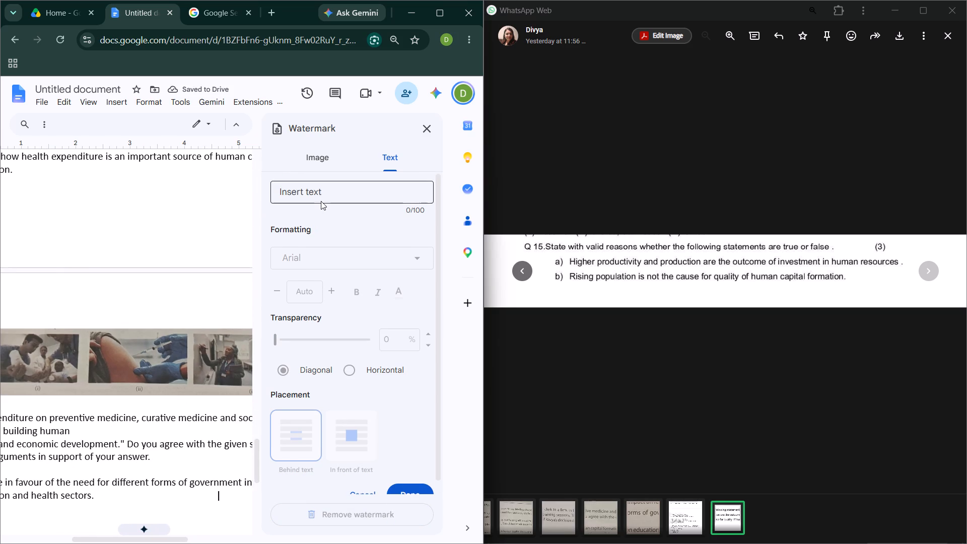
pyautogui.click(321, 201)
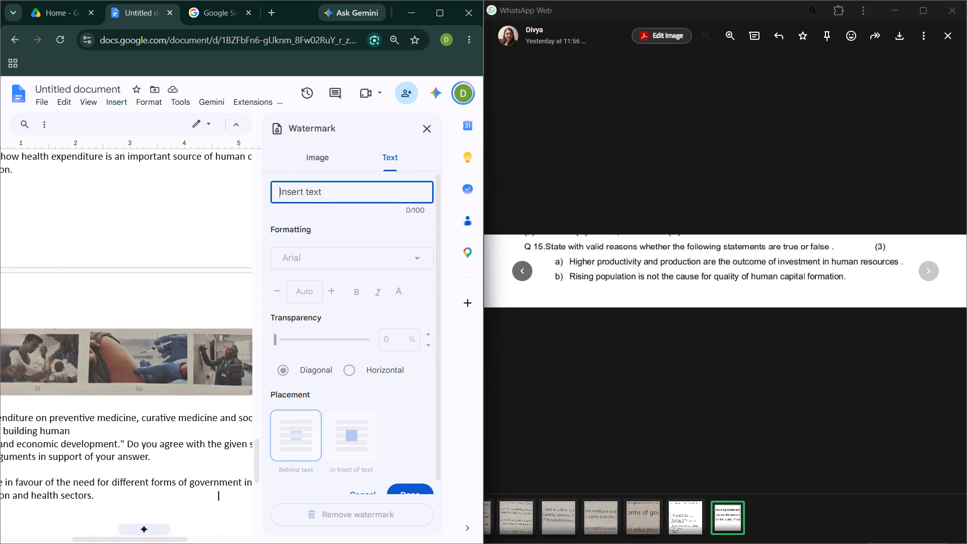
pyautogui.hotkey('shift', 'd')
pyautogui.write('ivya Lear')
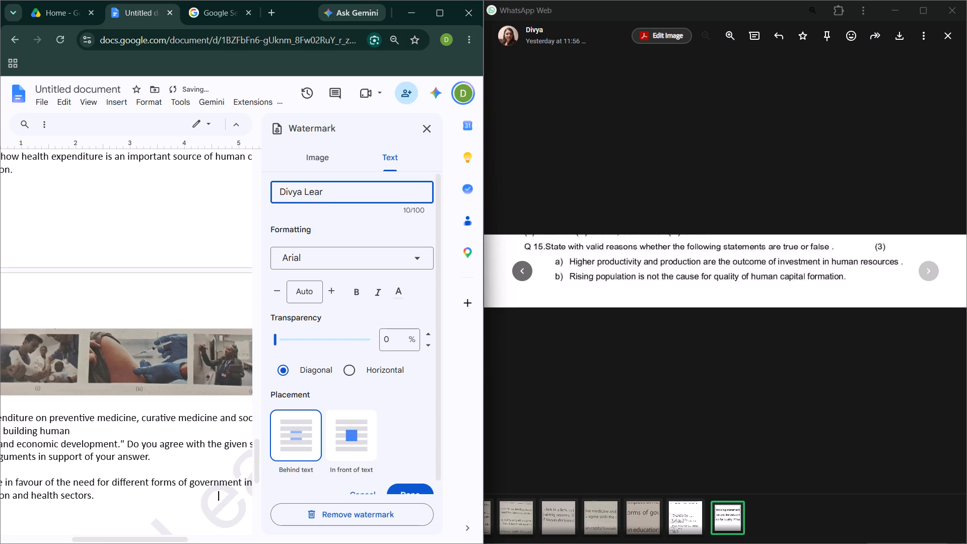
pyautogui.write('ning')
pyautogui.press('space')
pyautogui.write('Hub')
pyautogui.scroll(-3, 321, 195)
pyautogui.click(405, 483)
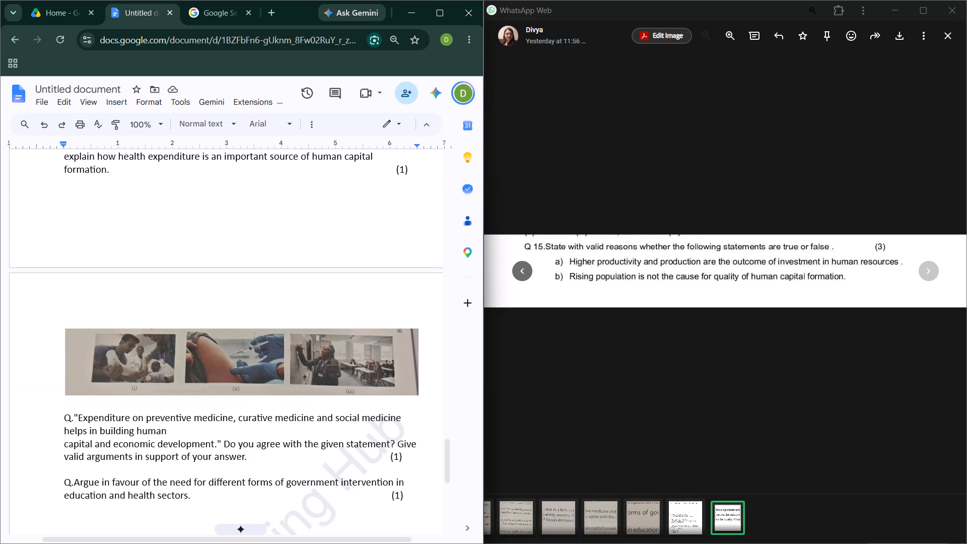
# Look through the test paper's pages to check the watermark, questions and marks.
pyautogui.scroll(11, 375, 419)
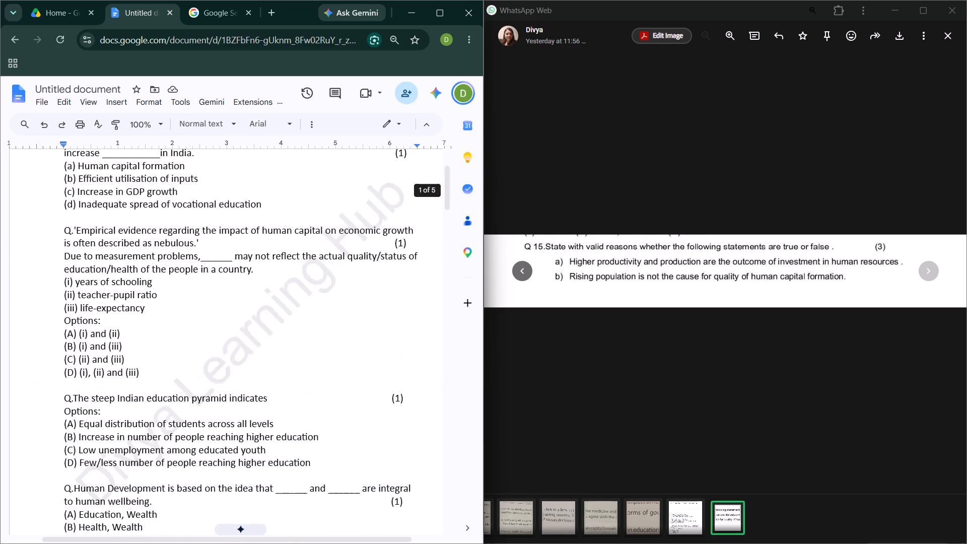
pyautogui.scroll(5, 375, 419)
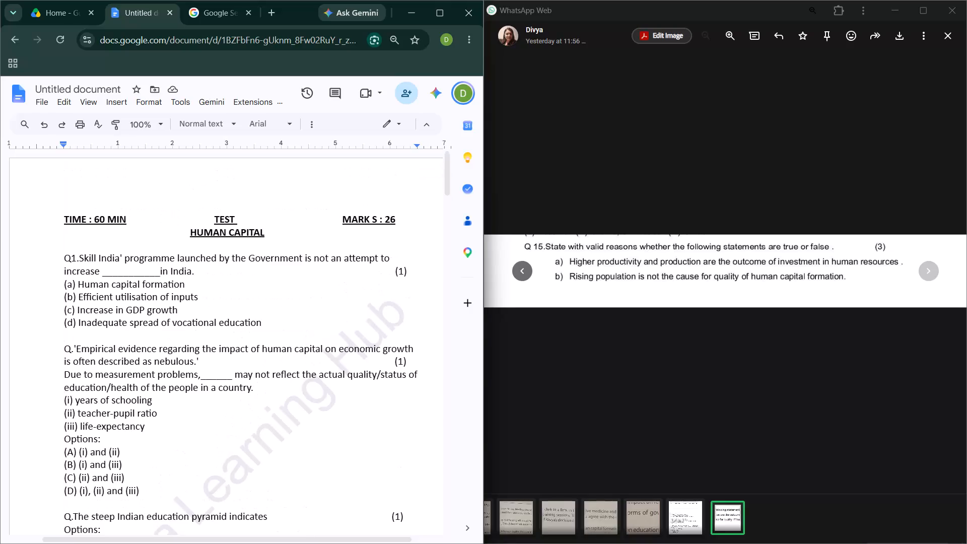
pyautogui.scroll(3, 375, 419)
pyautogui.scroll(-3, 375, 419)
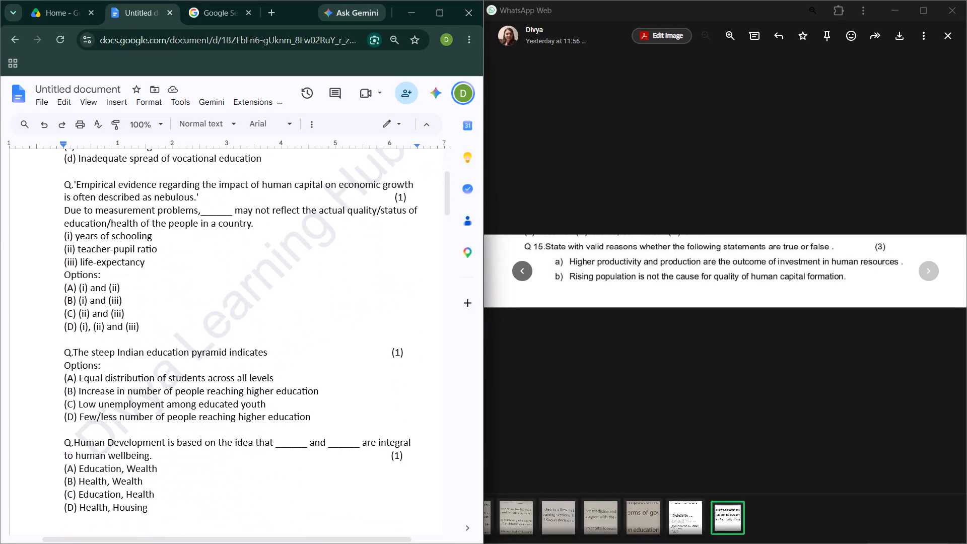
pyautogui.scroll(-5, 375, 419)
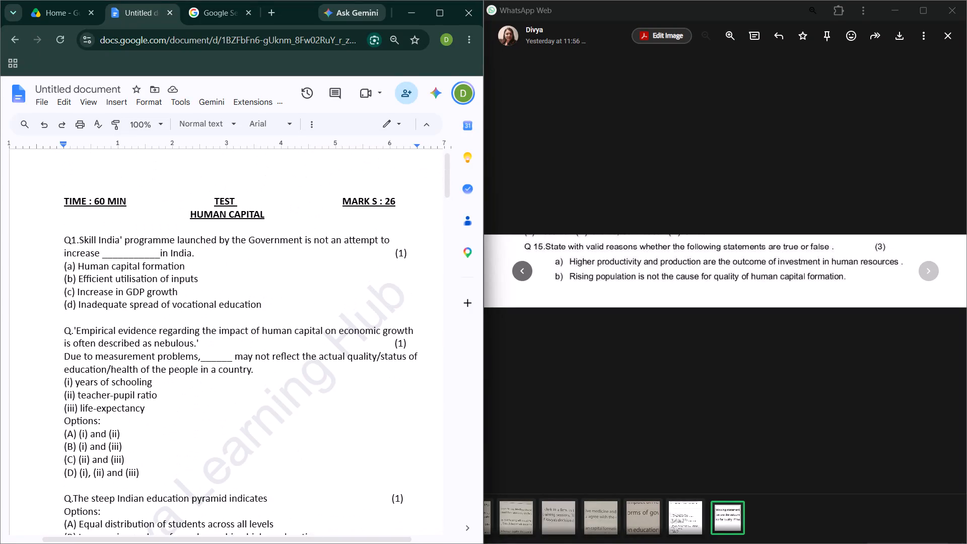
pyautogui.scroll(-16, 375, 419)
pyautogui.scroll(1, 375, 419)
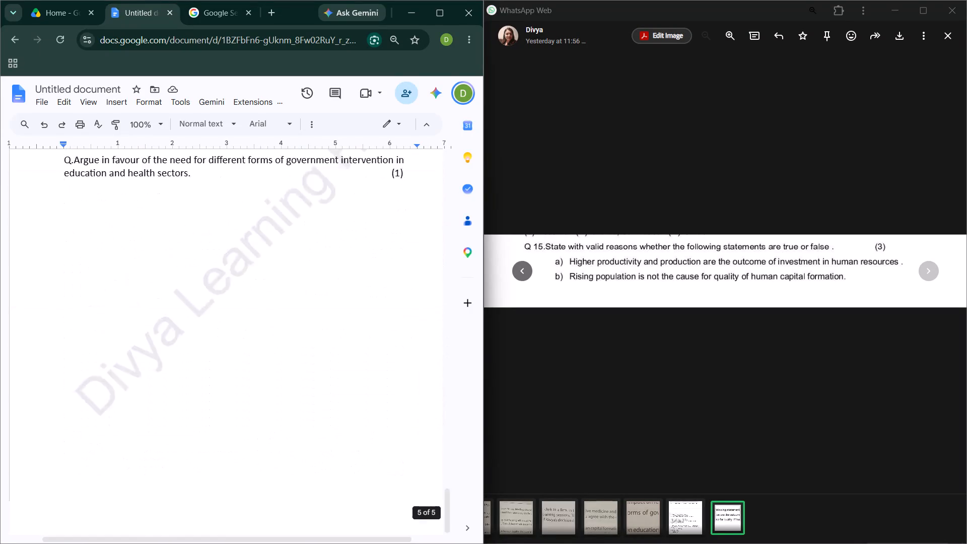
pyautogui.scroll(3, 375, 419)
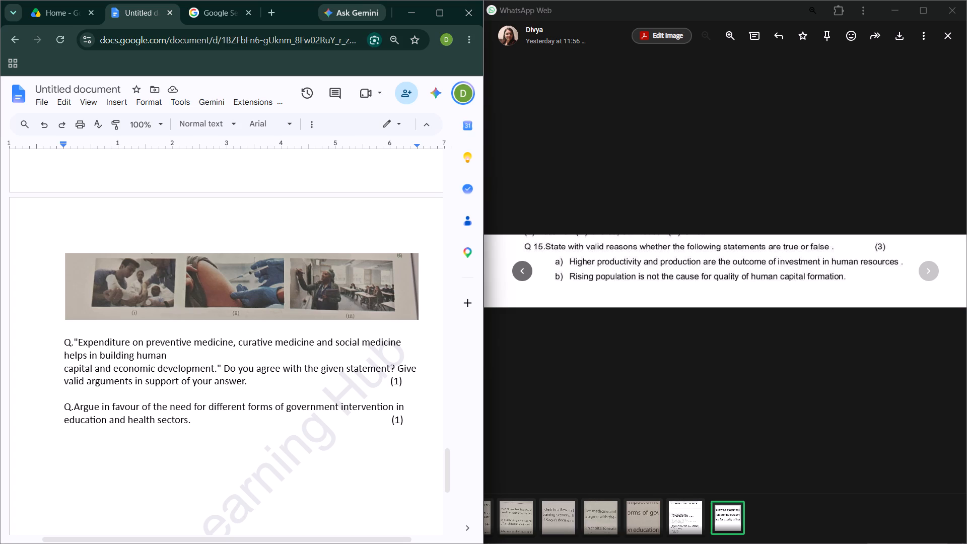
pyautogui.scroll(8, 375, 419)
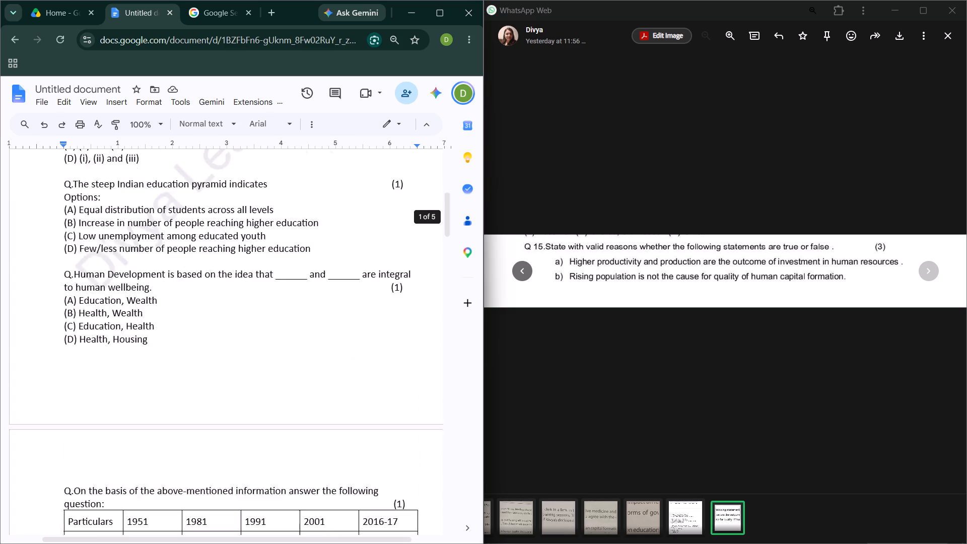
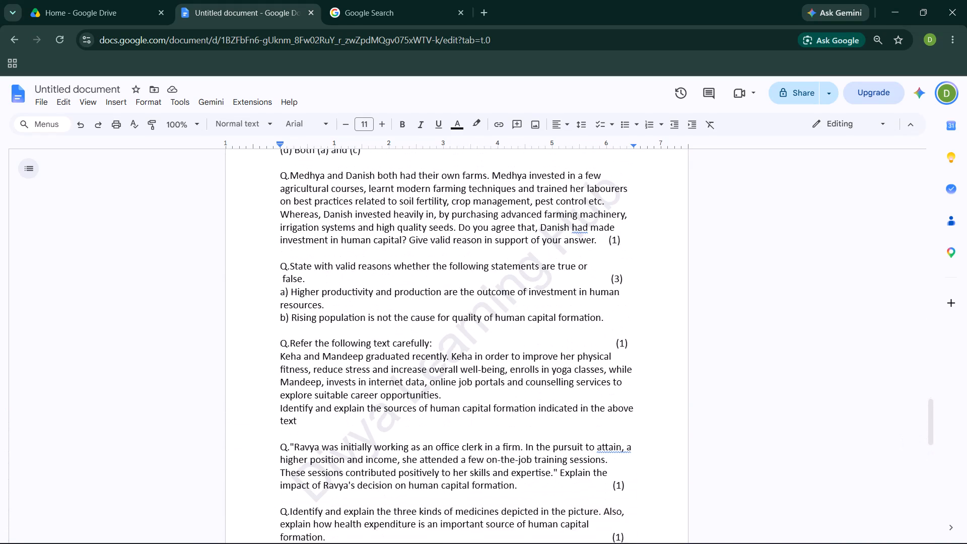
# Change the marks to (3) for question 6 about Akhilesh's job offers and the following "which one is incorrect" question.
pyautogui.scroll(-3, 454, 488)
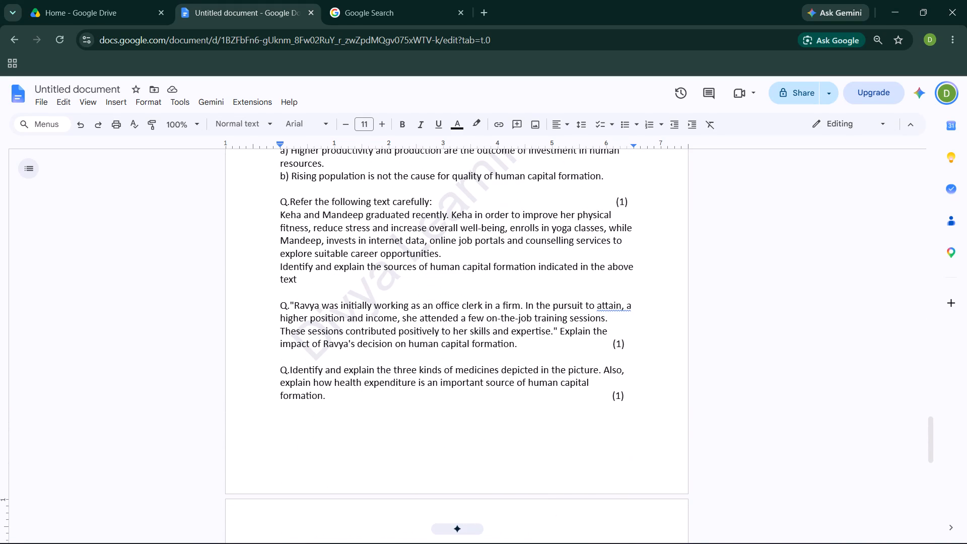
pyautogui.scroll(-12, 454, 488)
pyautogui.scroll(11, 454, 488)
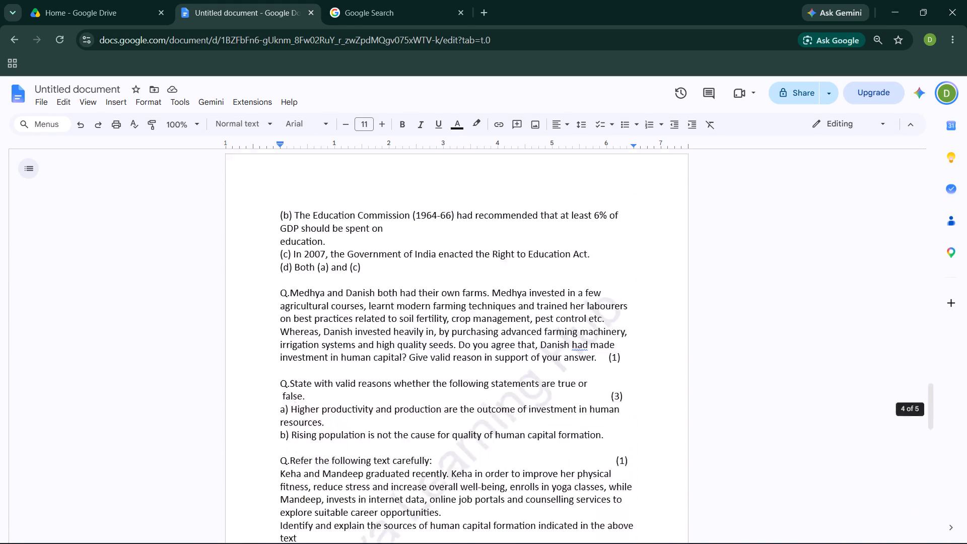
pyautogui.scroll(1, 454, 488)
pyautogui.scroll(-4, 454, 488)
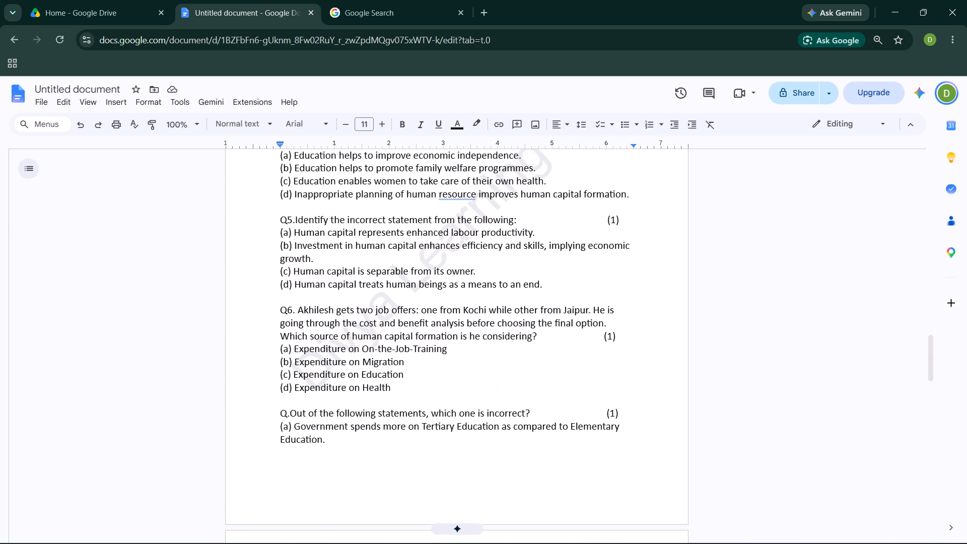
pyautogui.click(610, 341)
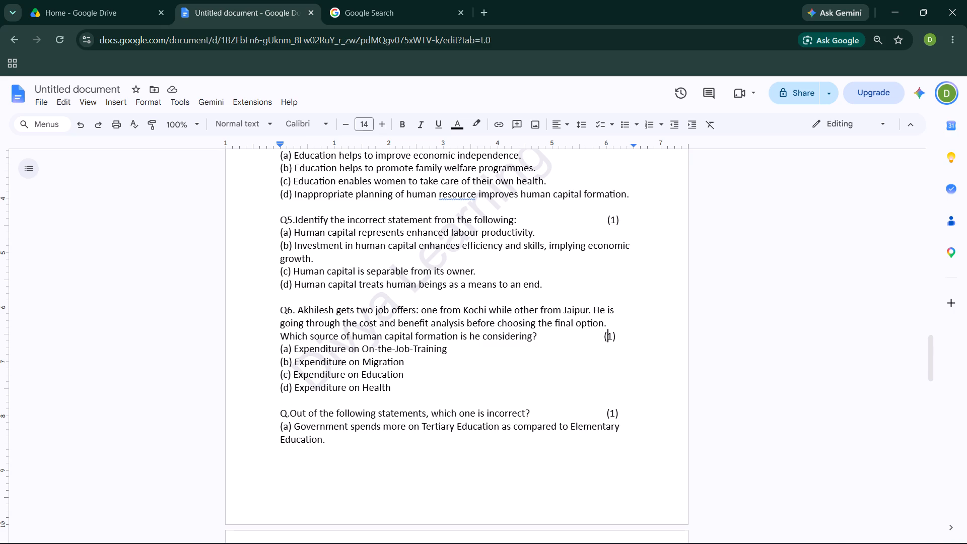
pyautogui.press('Right')
pyautogui.press('BackSpace')
pyautogui.press('3')
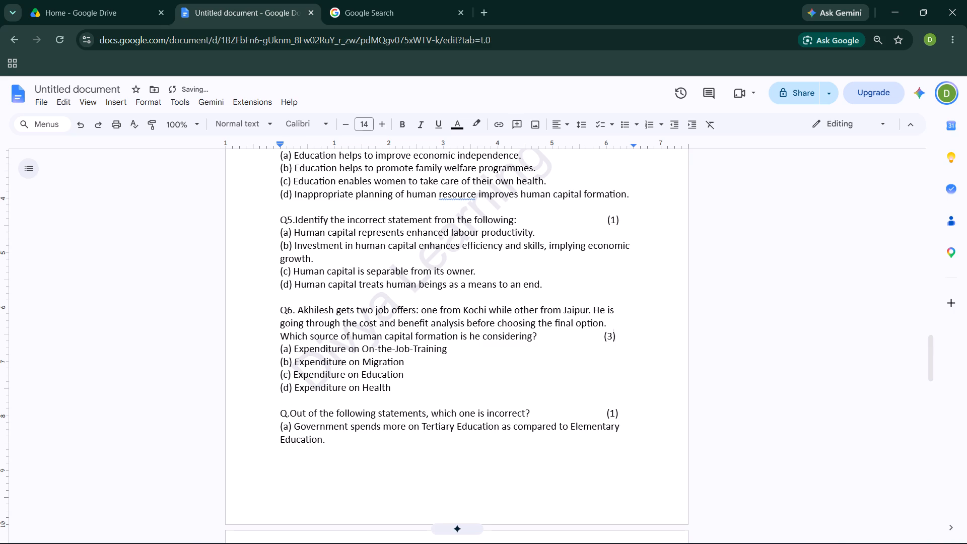
pyautogui.click(615, 417)
pyautogui.press('BackSpace')
pyautogui.press('3')
# Change the marks to (3) for the Medhya and Danish farming question and the Keha and Mandeep text question.
pyautogui.scroll(-2, 615, 417)
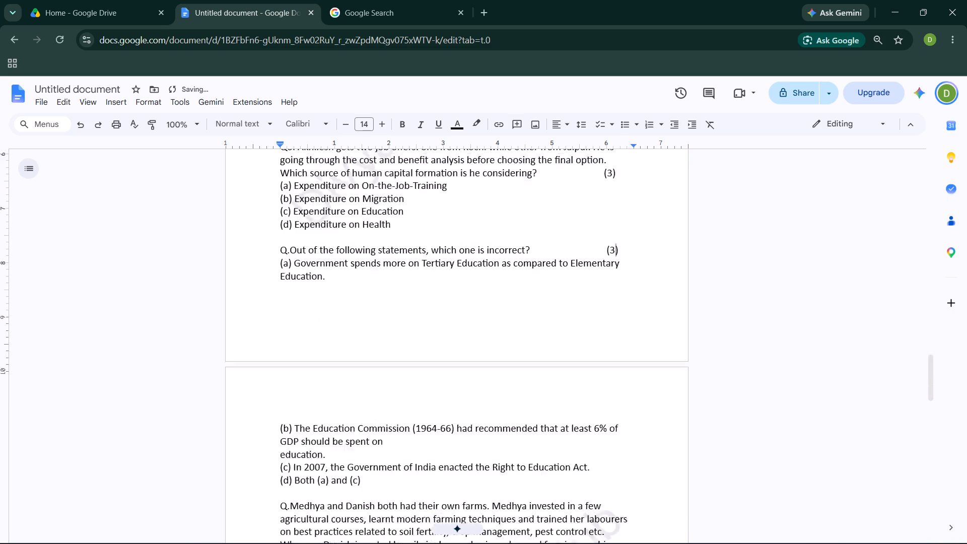
pyautogui.scroll(-1, 615, 417)
pyautogui.scroll(-1, 580, 474)
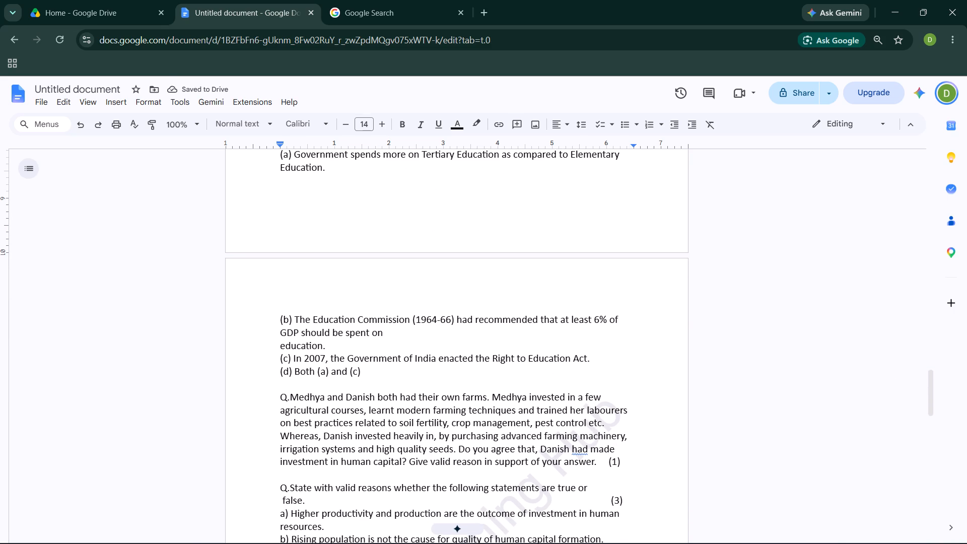
pyautogui.click(615, 463)
pyautogui.press('Right')
pyautogui.press('BackSpace')
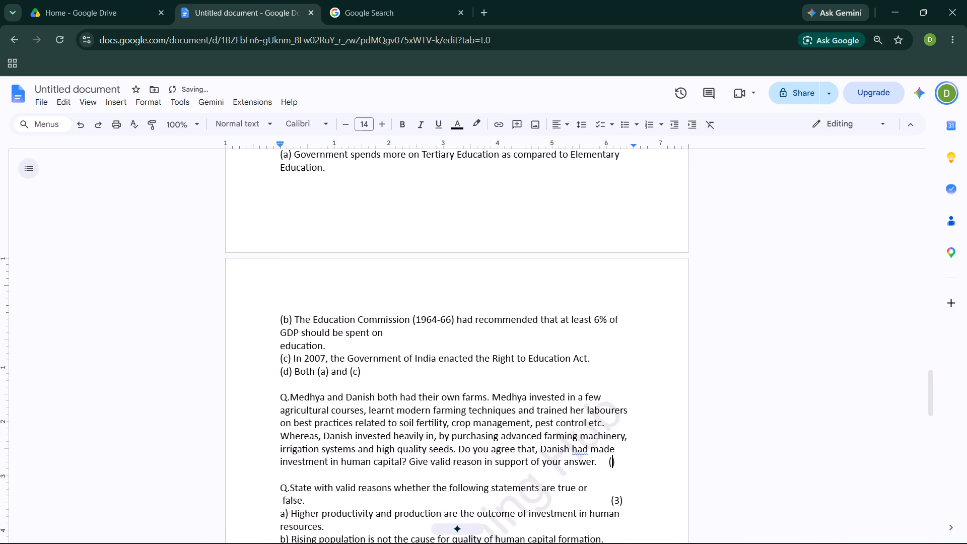
pyautogui.press('3')
pyautogui.scroll(-3, 615, 463)
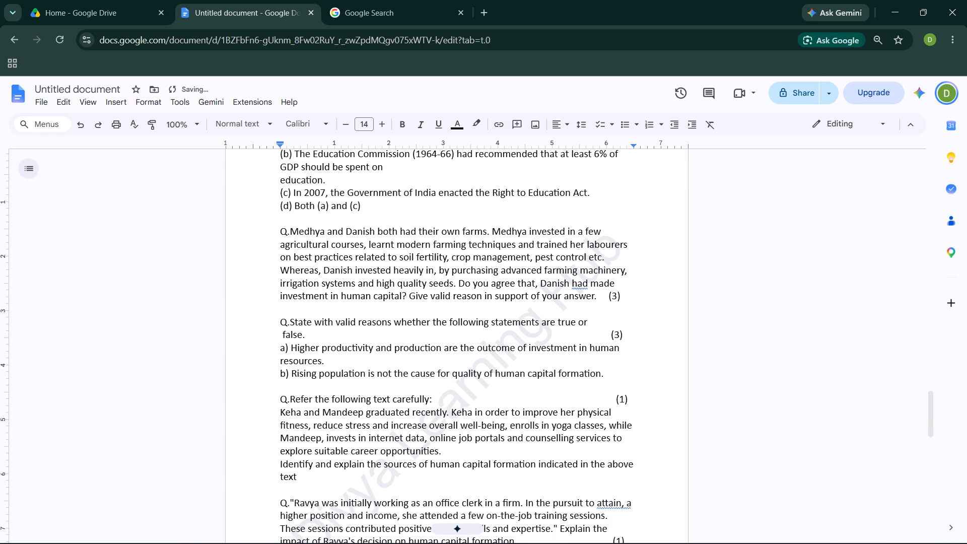
pyautogui.click(625, 398)
pyautogui.press('BackSpace')
pyautogui.press('3')
# Change the marks to (3) for the question on Ravya's training and the three kinds of medicines question.
pyautogui.scroll(-2, 625, 398)
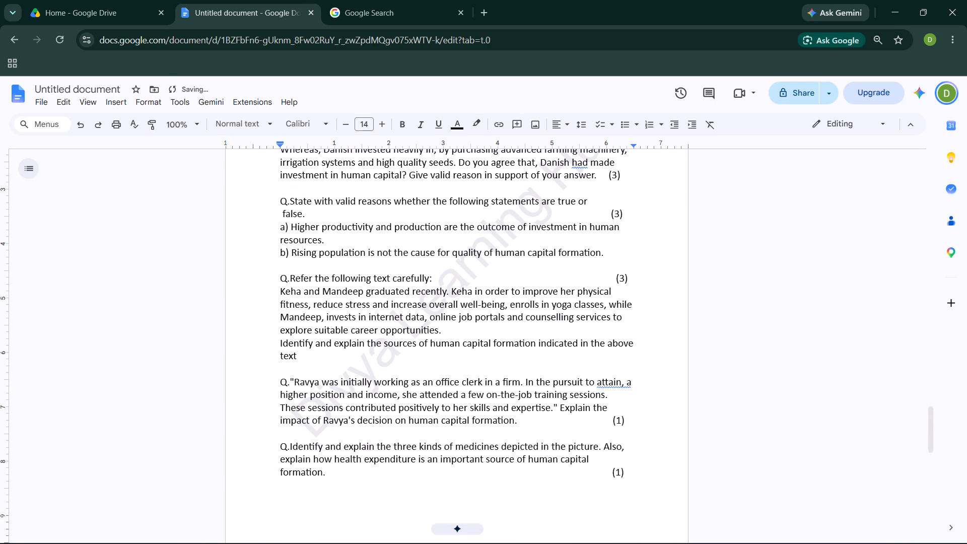
pyautogui.click(620, 419)
pyautogui.press('BackSpace')
pyautogui.press('3')
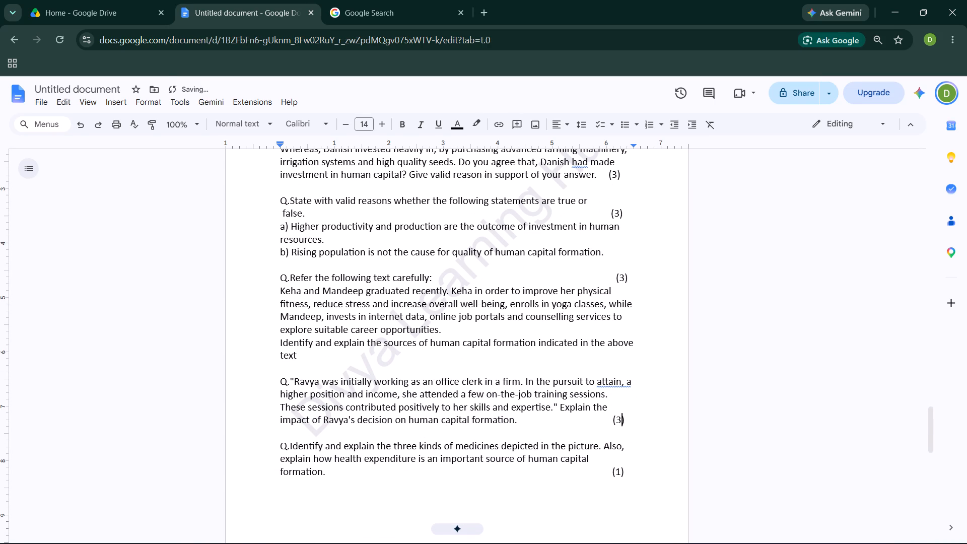
pyautogui.scroll(-1, 620, 419)
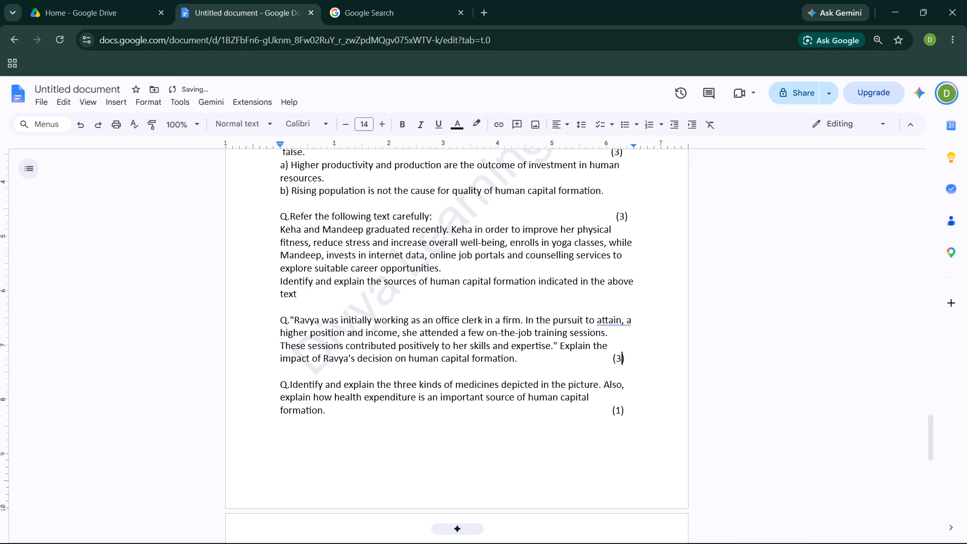
pyautogui.click(621, 414)
pyautogui.press('BackSpace')
pyautogui.press('3')
# Change the marks to (3) for the last page's preventive medicine expenditure question and government intervention question.
pyautogui.scroll(-4, 621, 414)
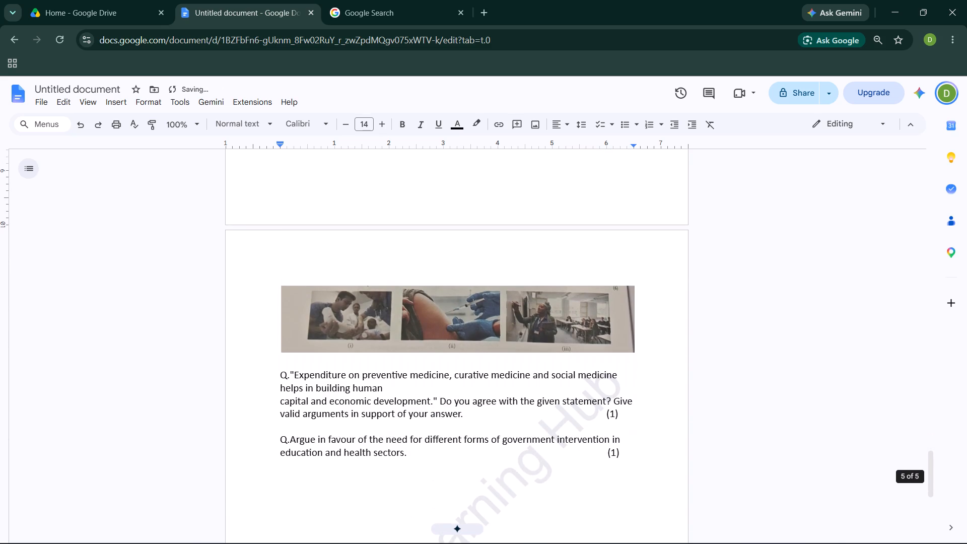
pyautogui.click(613, 414)
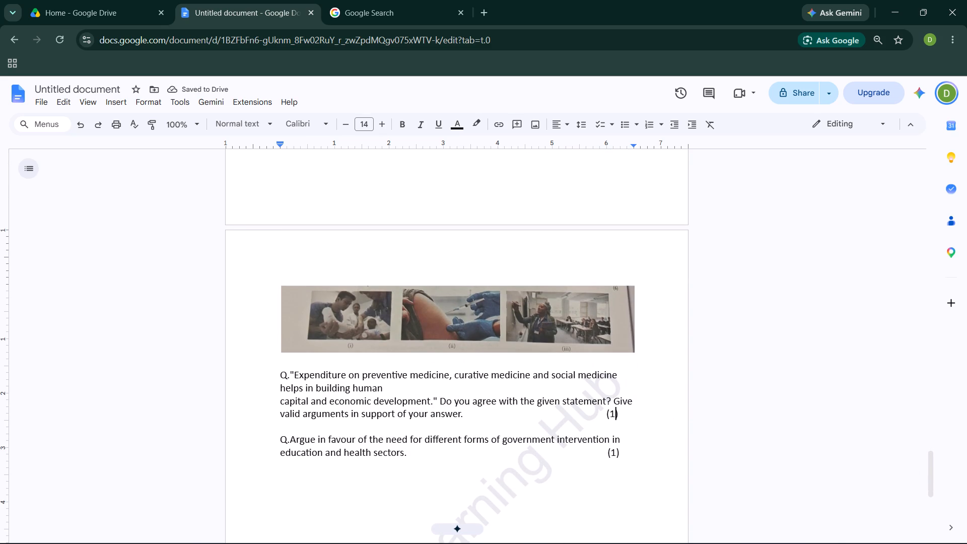
pyautogui.press('BackSpace')
pyautogui.press('3')
pyautogui.click(615, 455)
pyautogui.press('BackSpace')
pyautogui.press('3')
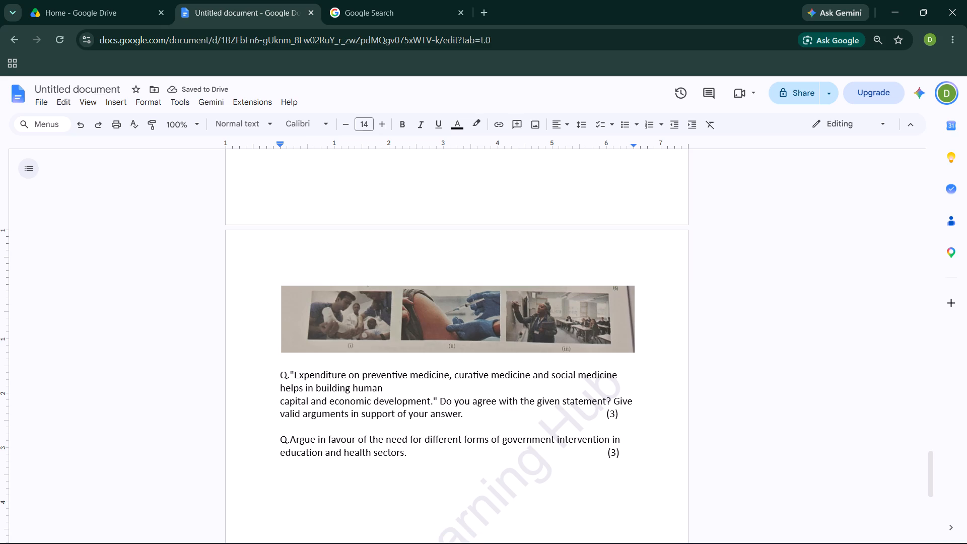
# Close the Google Search browser tab.
pyautogui.scroll(-9, 615, 455)
pyautogui.scroll(20, 615, 455)
pyautogui.scroll(9, 615, 455)
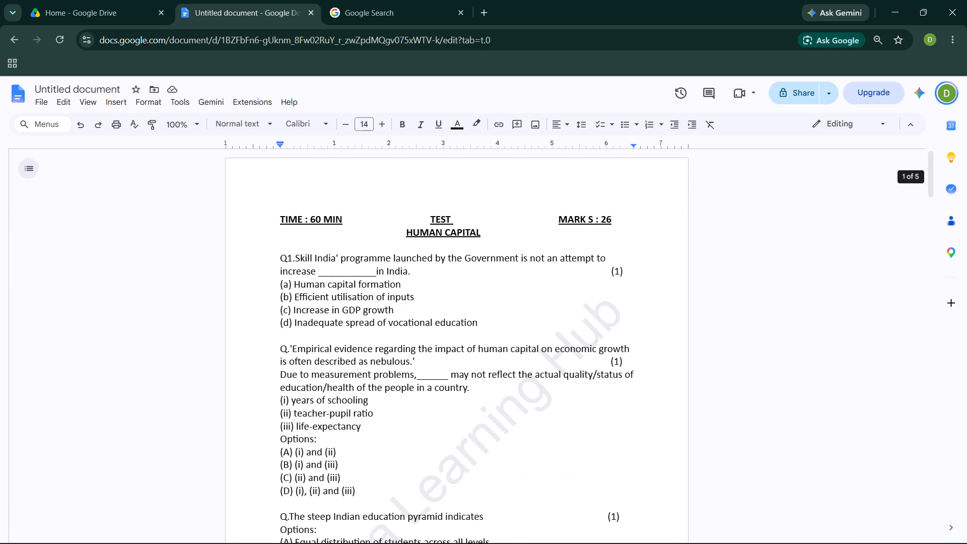
pyautogui.scroll(2, 615, 455)
pyautogui.scroll(-20, 615, 455)
pyautogui.scroll(-1, 615, 455)
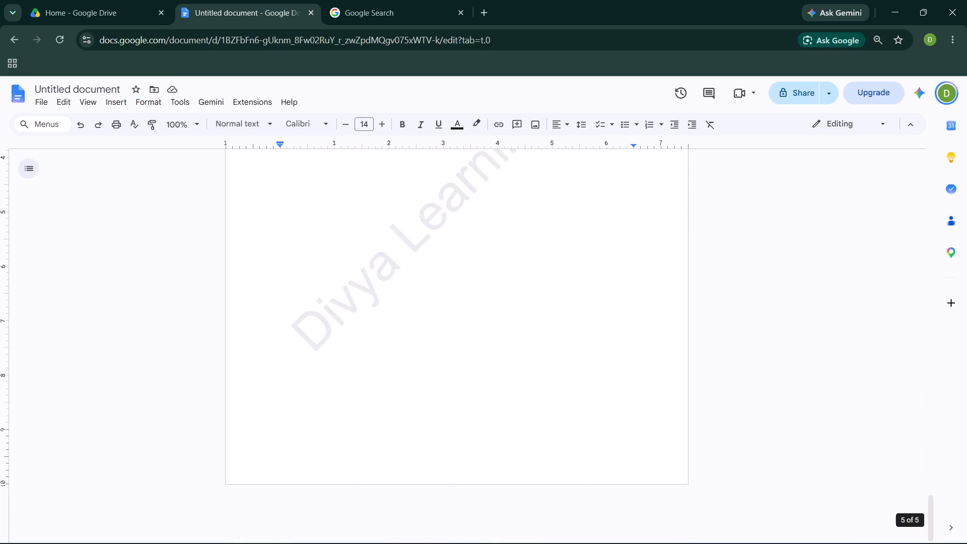
pyautogui.scroll(1, 615, 455)
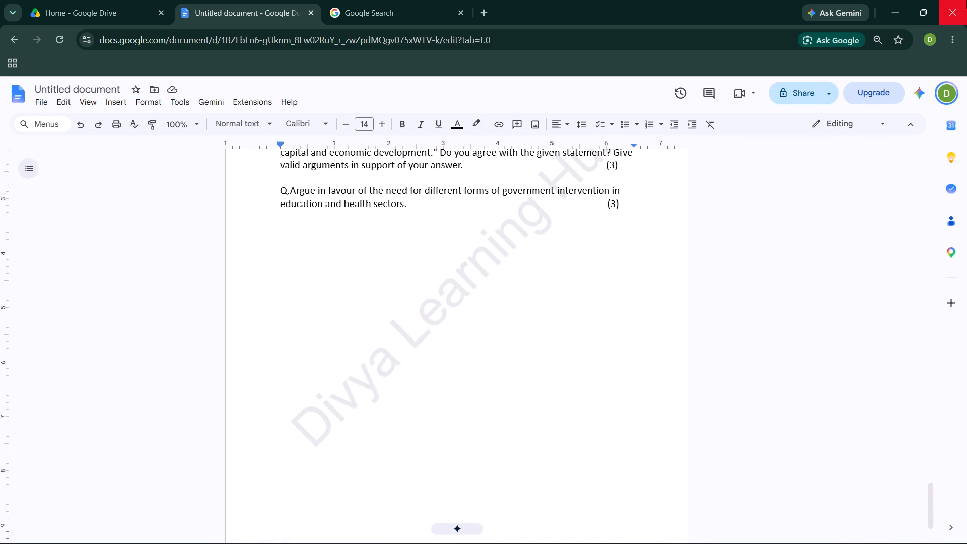
pyautogui.click(462, 8)
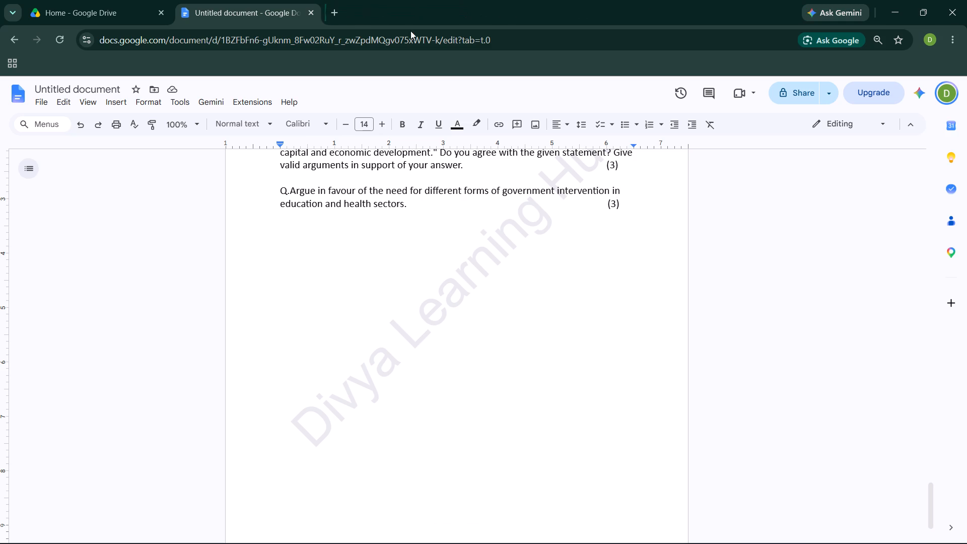
# Copy the "HUMAN CAPITAL" heading into the document title and rename the document "HUMAN CAPITAL New".
pyautogui.scroll(19, 361, 320)
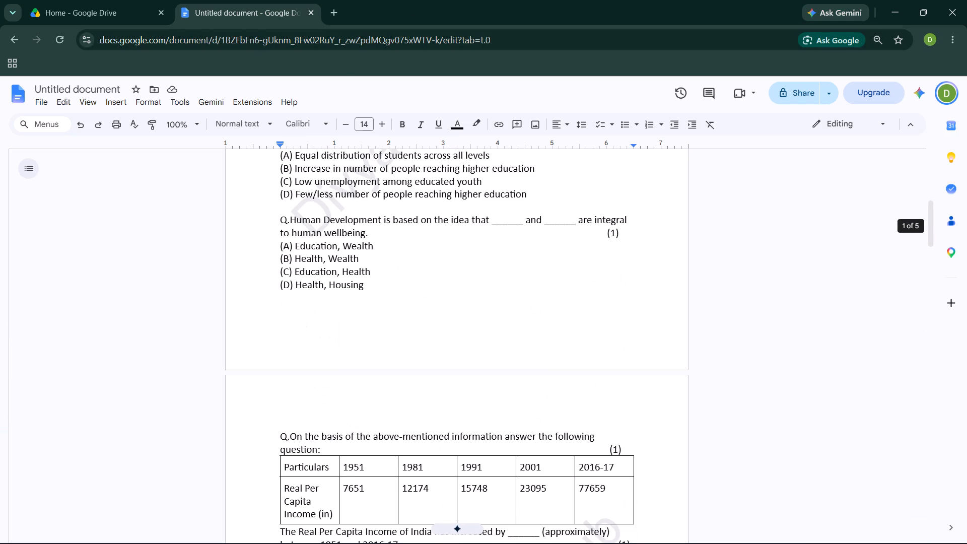
pyautogui.tripleClick(444, 234)
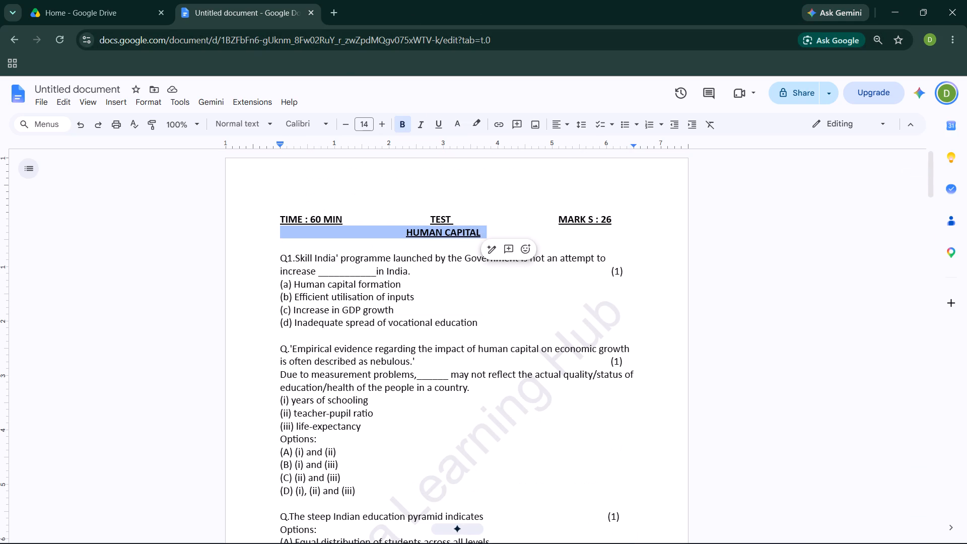
pyautogui.click(444, 234)
pyautogui.moveTo(407, 234); pyautogui.dragTo(472, 234)
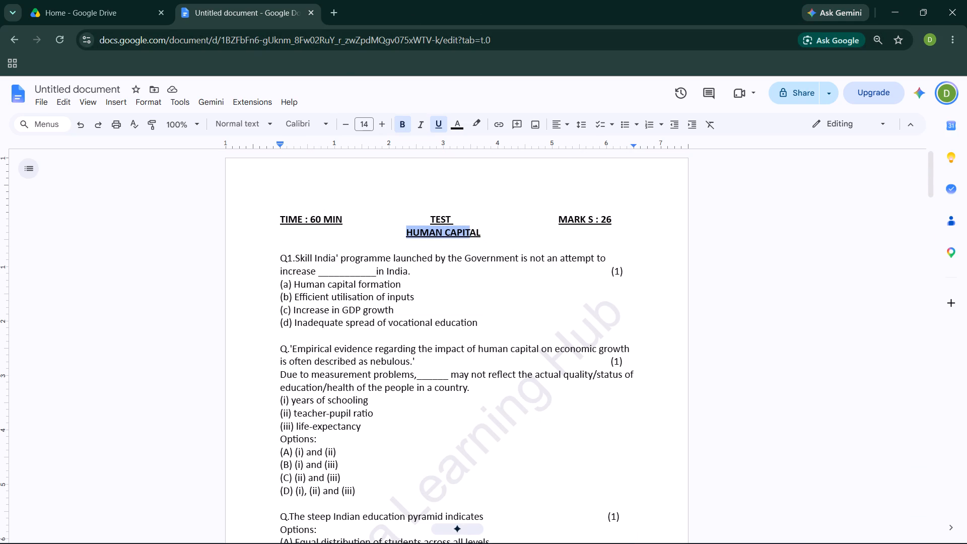
pyautogui.moveTo(472, 234); pyautogui.dragTo(482, 234)
pyautogui.hotkey('ctrl', 'c')
pyautogui.hotkey('ctrl', 'c')
pyautogui.click(75, 84)
pyautogui.hotkey('ctrl', 'v')
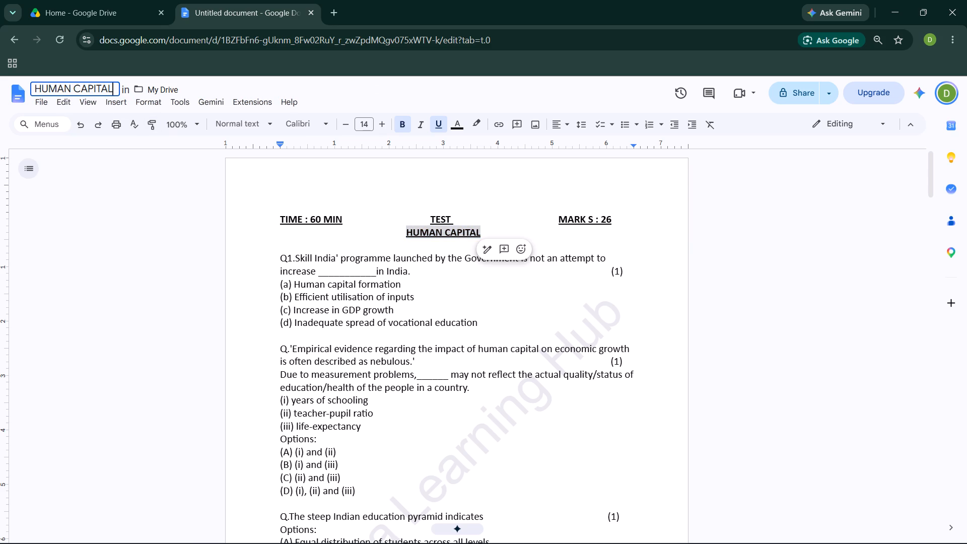
pyautogui.press('space')
pyautogui.write('New')
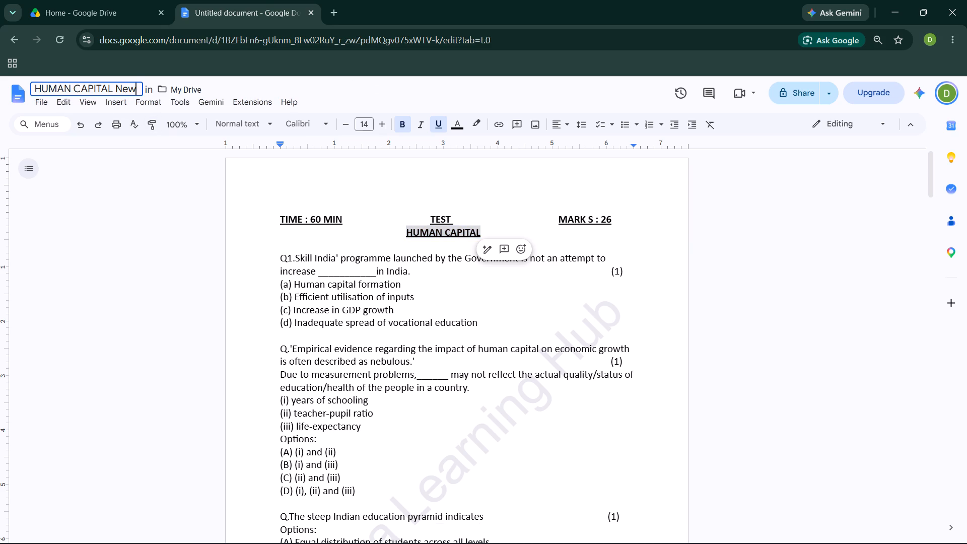
pyautogui.press('Return')
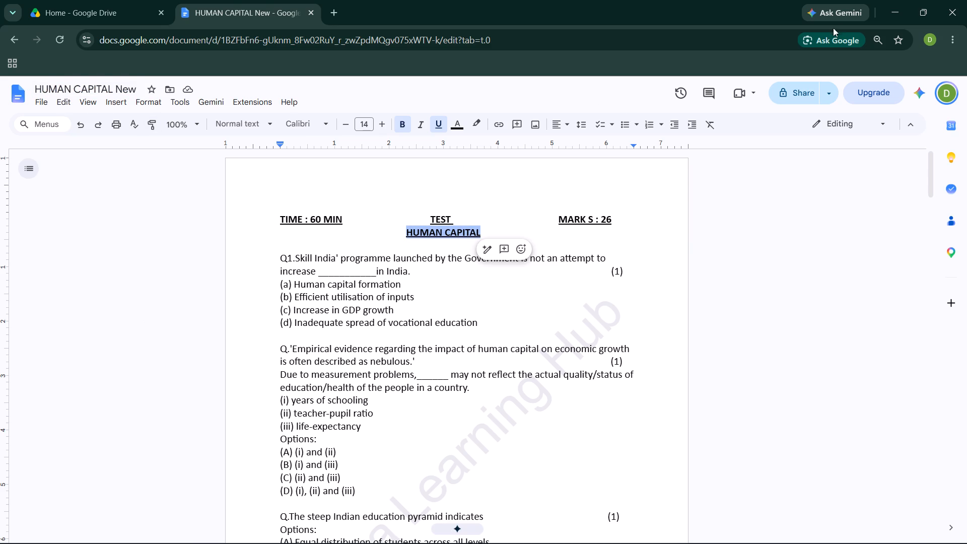
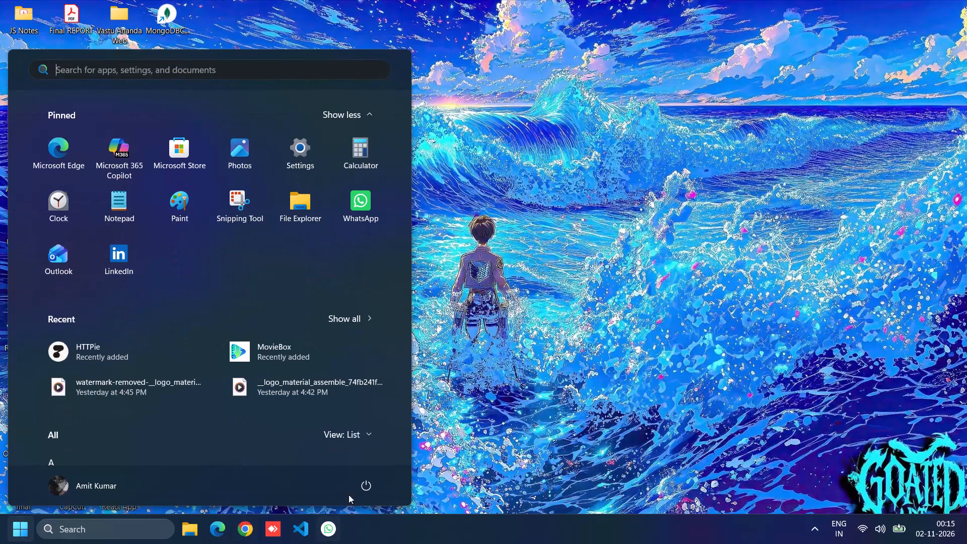
# Bring up the Windows power options for shutting down the computer.
pyautogui.click(364, 491)
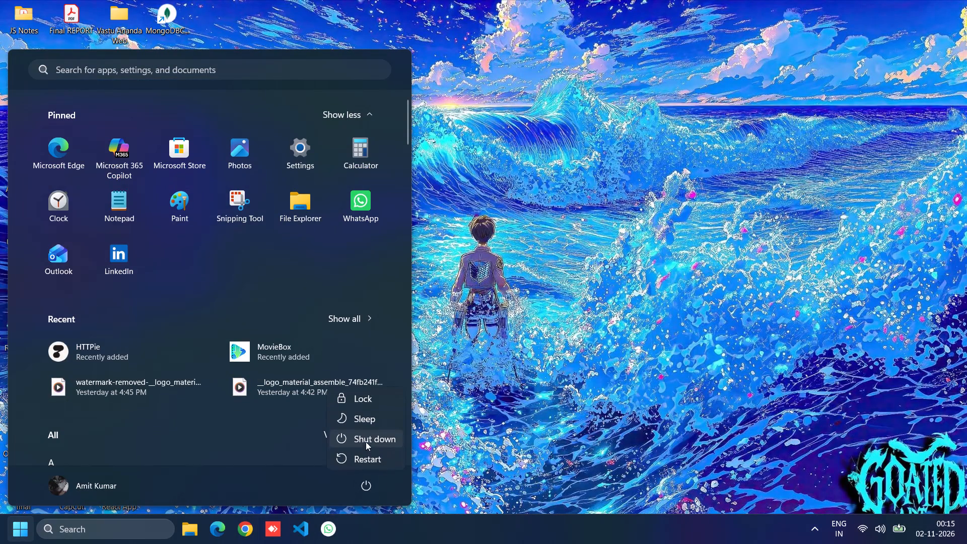